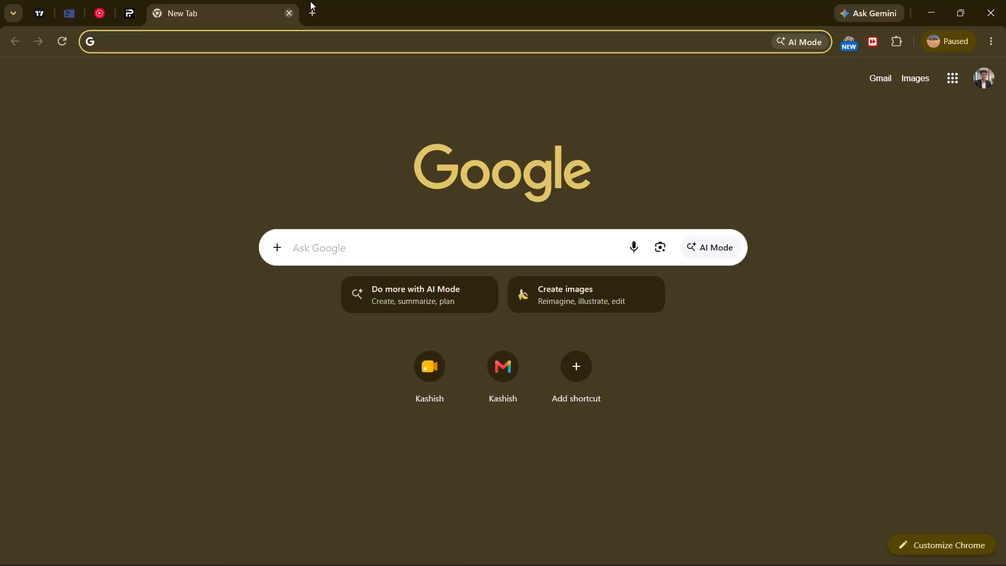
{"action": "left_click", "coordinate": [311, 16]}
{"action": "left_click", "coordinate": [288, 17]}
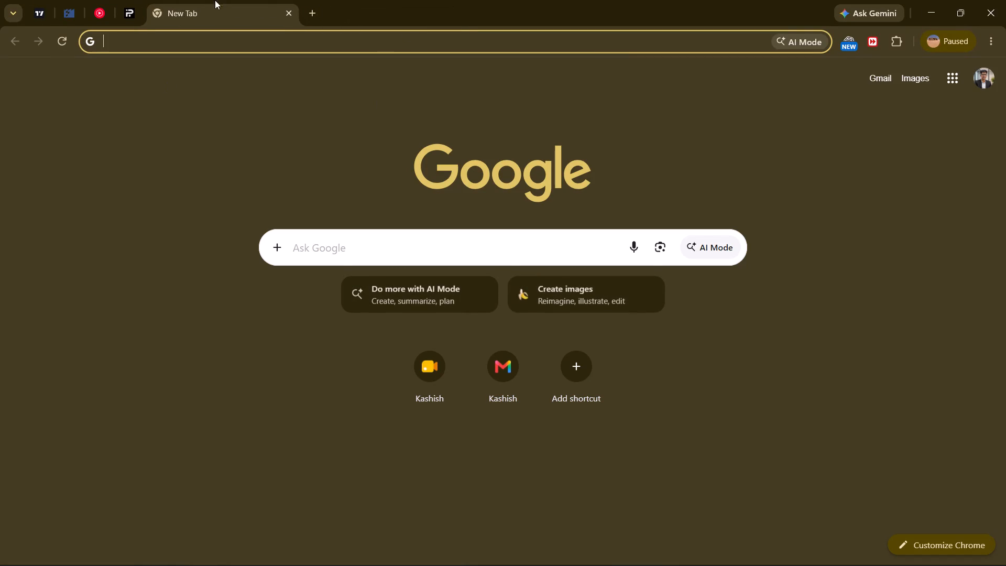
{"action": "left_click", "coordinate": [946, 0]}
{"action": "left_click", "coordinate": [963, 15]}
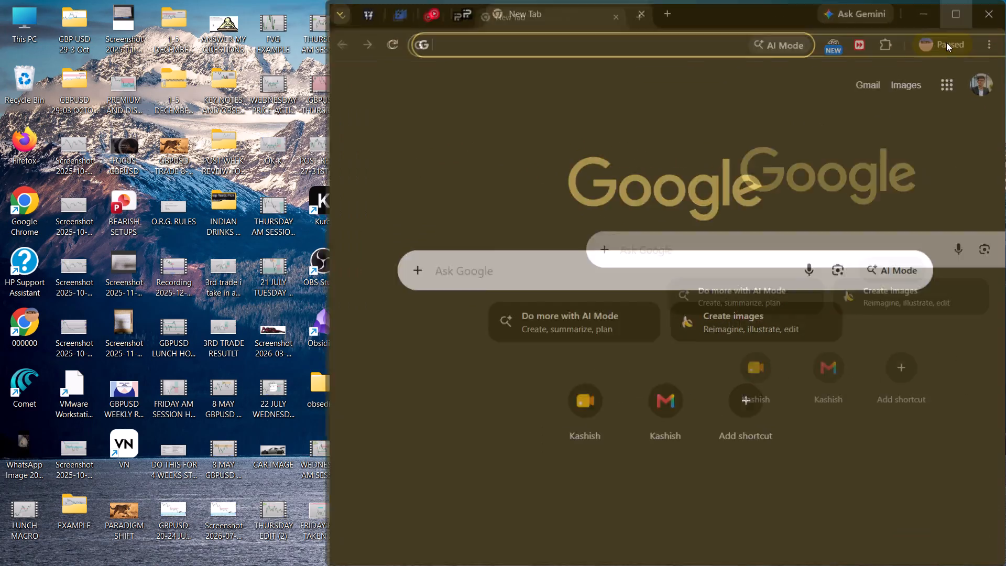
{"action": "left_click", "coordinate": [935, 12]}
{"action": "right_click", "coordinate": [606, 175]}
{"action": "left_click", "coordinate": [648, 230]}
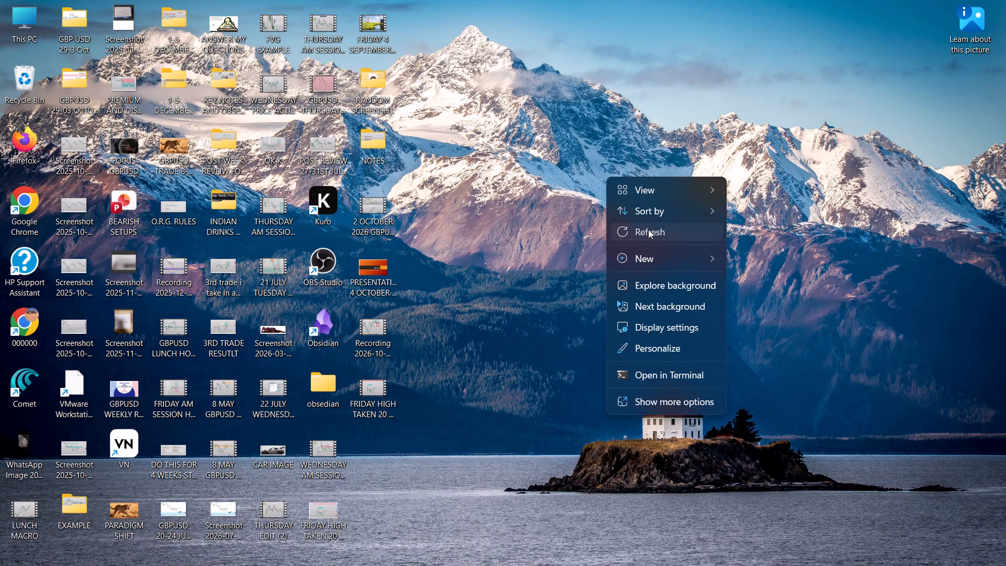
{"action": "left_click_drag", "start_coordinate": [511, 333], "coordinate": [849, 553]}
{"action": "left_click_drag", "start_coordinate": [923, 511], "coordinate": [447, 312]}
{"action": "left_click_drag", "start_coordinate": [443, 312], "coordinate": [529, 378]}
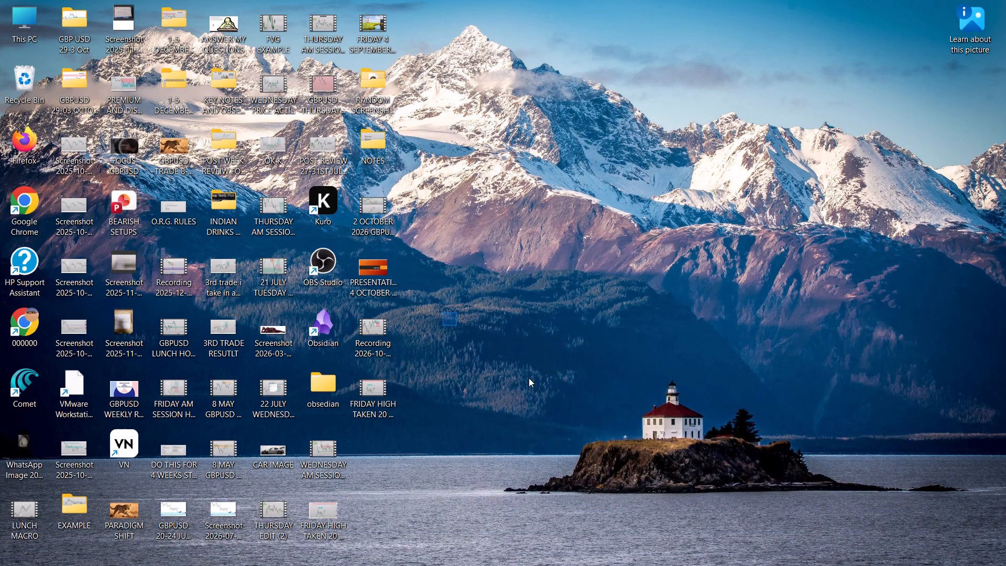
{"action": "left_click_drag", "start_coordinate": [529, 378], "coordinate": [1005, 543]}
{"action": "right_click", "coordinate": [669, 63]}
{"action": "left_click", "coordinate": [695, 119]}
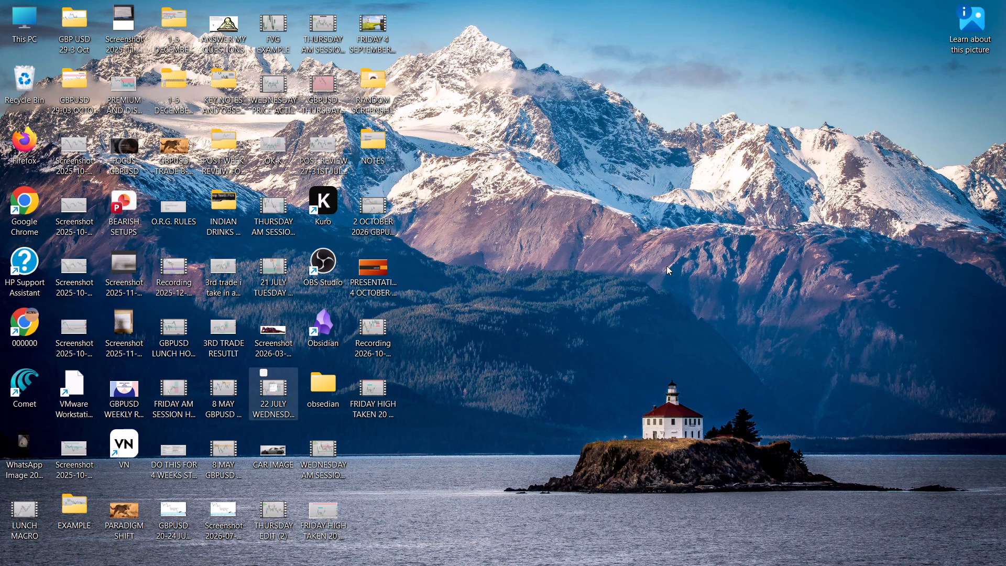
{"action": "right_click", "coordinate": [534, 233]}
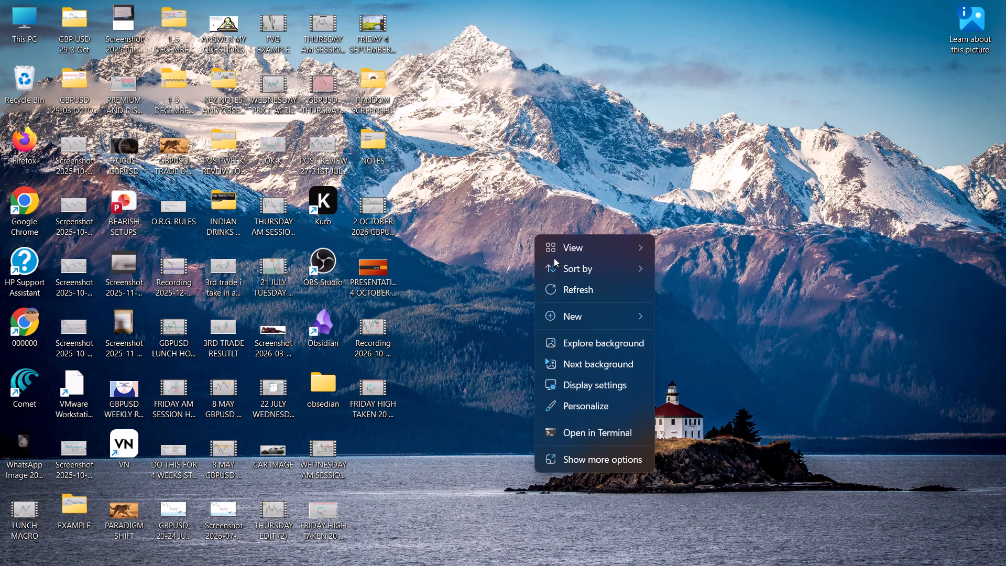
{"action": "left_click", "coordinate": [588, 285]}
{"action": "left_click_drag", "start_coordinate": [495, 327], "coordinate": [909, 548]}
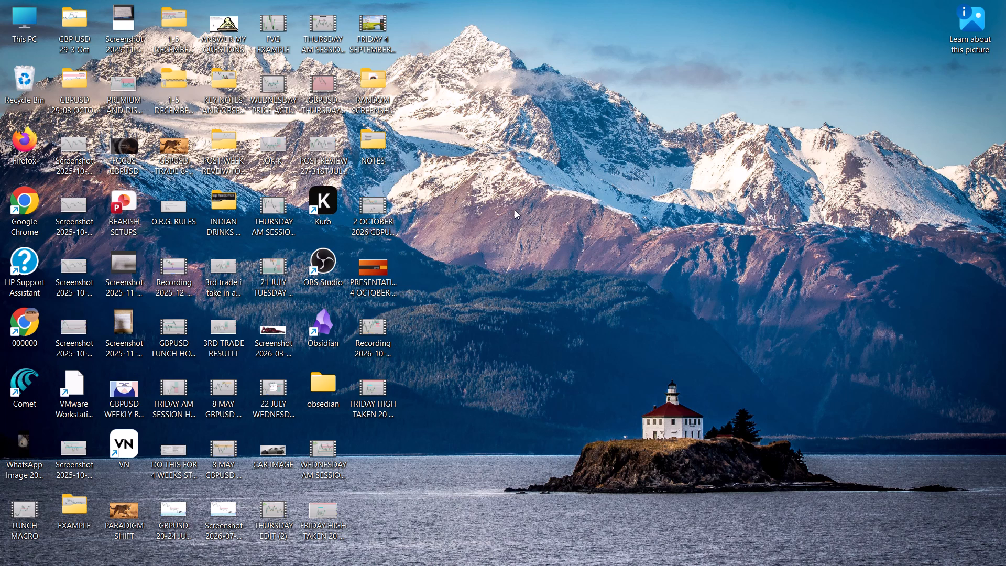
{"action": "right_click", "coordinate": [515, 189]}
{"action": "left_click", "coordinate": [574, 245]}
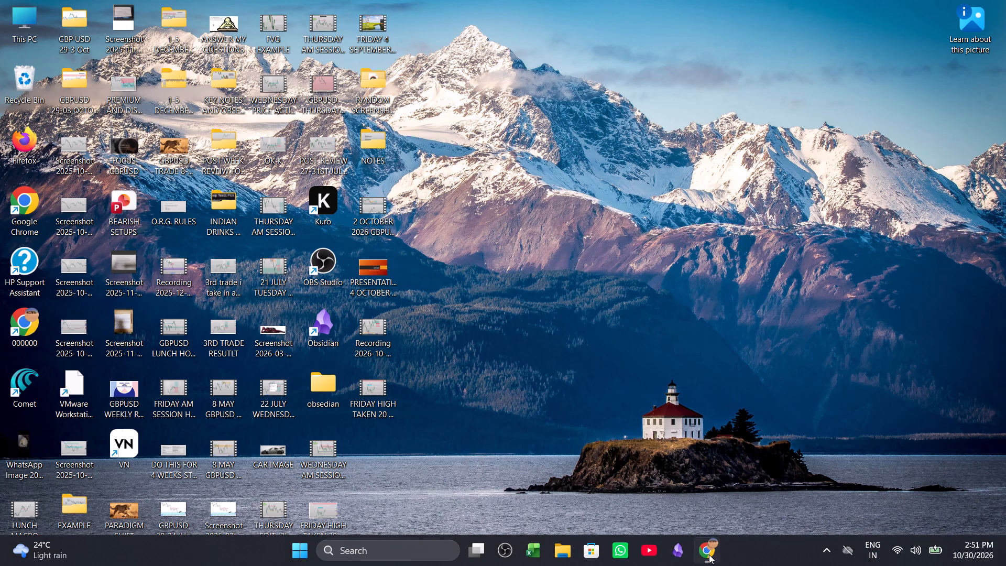
Switch to Chrome, bring up the open TradingView chart and display it full screen.
{"action": "left_click", "coordinate": [709, 554]}
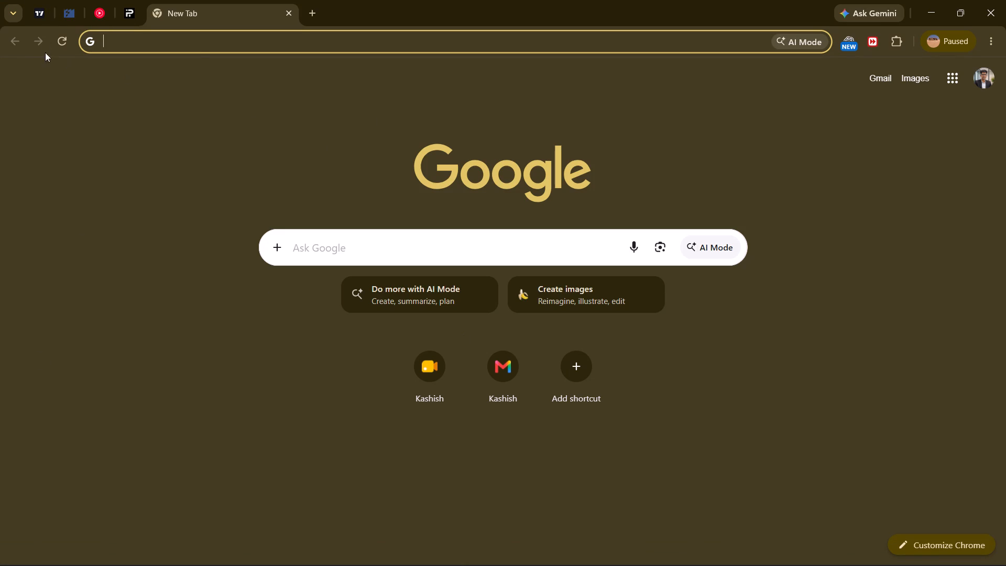
{"action": "left_click", "coordinate": [34, 3]}
{"action": "left_click_drag", "start_coordinate": [788, 222], "coordinate": [698, 466]}
{"action": "left_click_drag", "start_coordinate": [813, 258], "coordinate": [546, 436]}
{"action": "left_click_drag", "start_coordinate": [746, 164], "coordinate": [695, 309]}
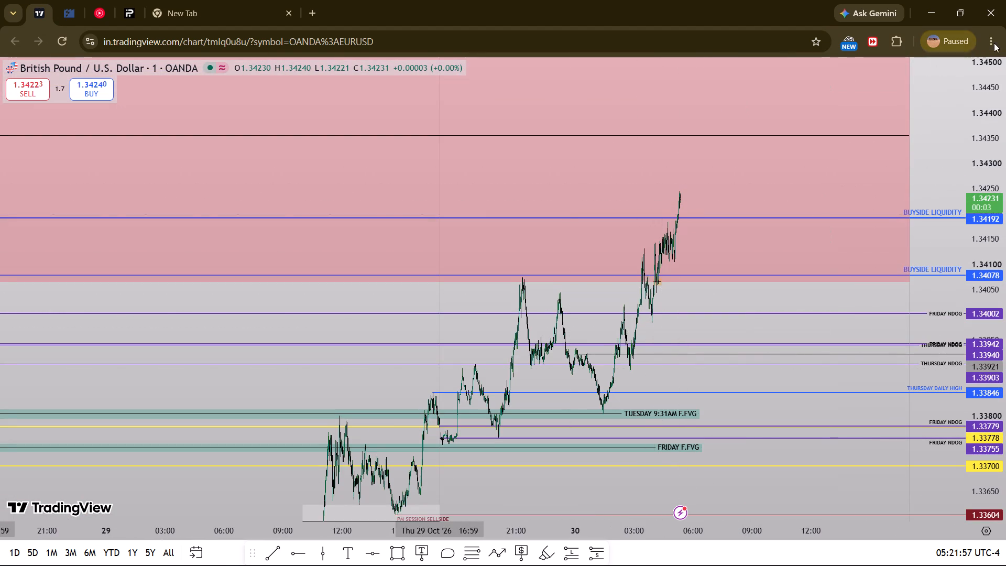
{"action": "left_click", "coordinate": [998, 43]}
{"action": "left_click", "coordinate": [993, 300]}
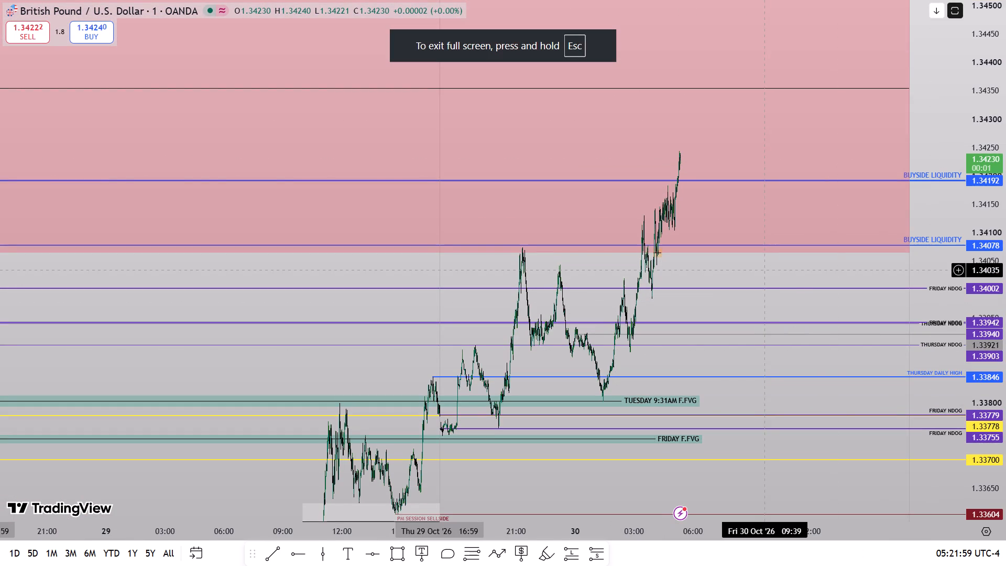
Switch to the U.S. Dollar Index chart and examine its recent one-minute price action around the latest lows.
{"action": "key", "text": "space"}
{"action": "key", "text": "space"}
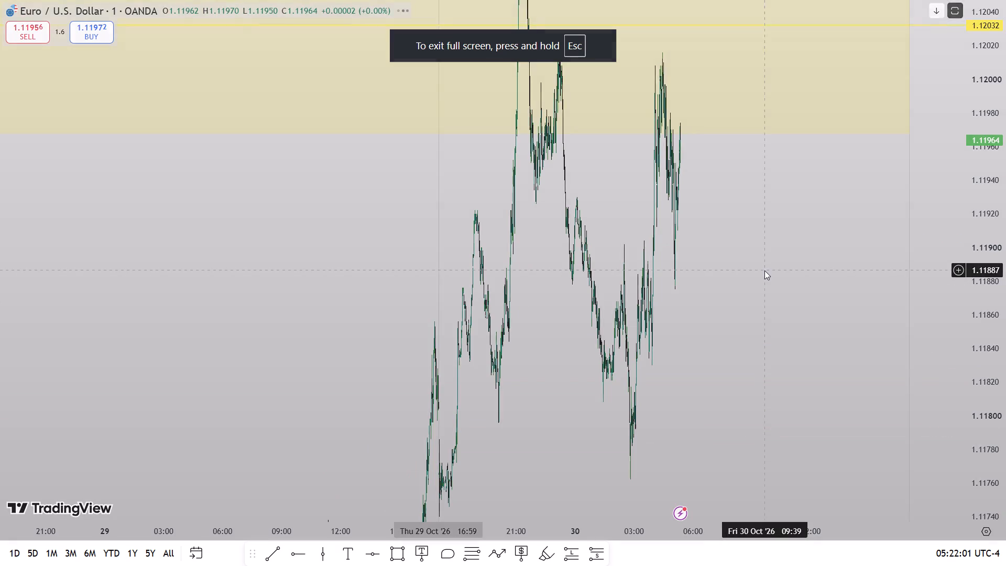
{"action": "left_click_drag", "start_coordinate": [699, 371], "coordinate": [702, 268]}
{"action": "left_click_drag", "start_coordinate": [1005, 209], "coordinate": [1005, 241]}
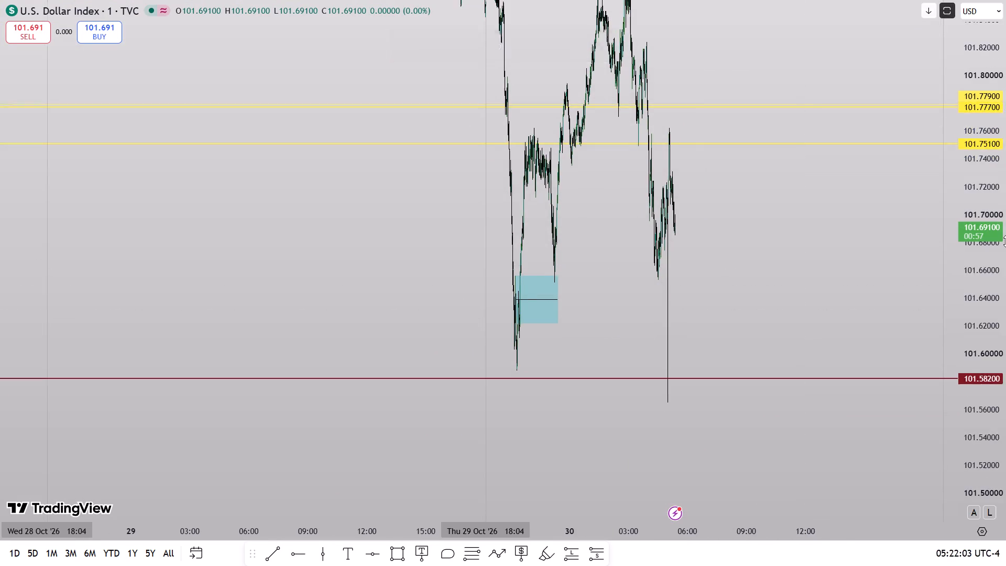
{"action": "left_click_drag", "start_coordinate": [1005, 241], "coordinate": [965, 396]}
{"action": "scroll", "coordinate": [624, 351], "scroll_direction": "up", "scroll_amount": 8}
{"action": "left_click_drag", "start_coordinate": [349, 346], "coordinate": [681, 398]}
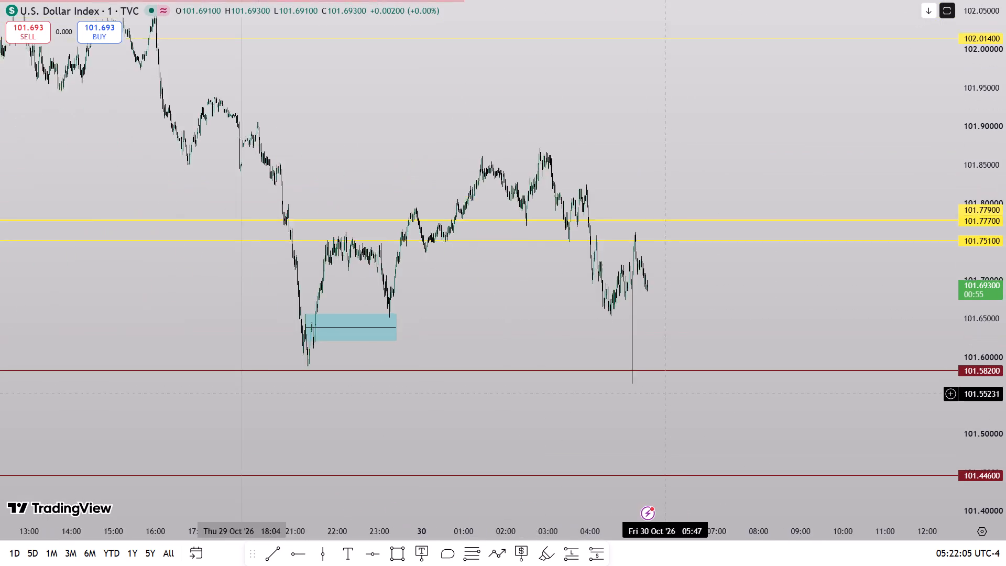
{"action": "scroll", "coordinate": [501, 405], "scroll_direction": "up", "scroll_amount": 9}
{"action": "left_click_drag", "start_coordinate": [381, 330], "coordinate": [821, 349]}
{"action": "scroll", "coordinate": [674, 393], "scroll_direction": "up", "scroll_amount": 4}
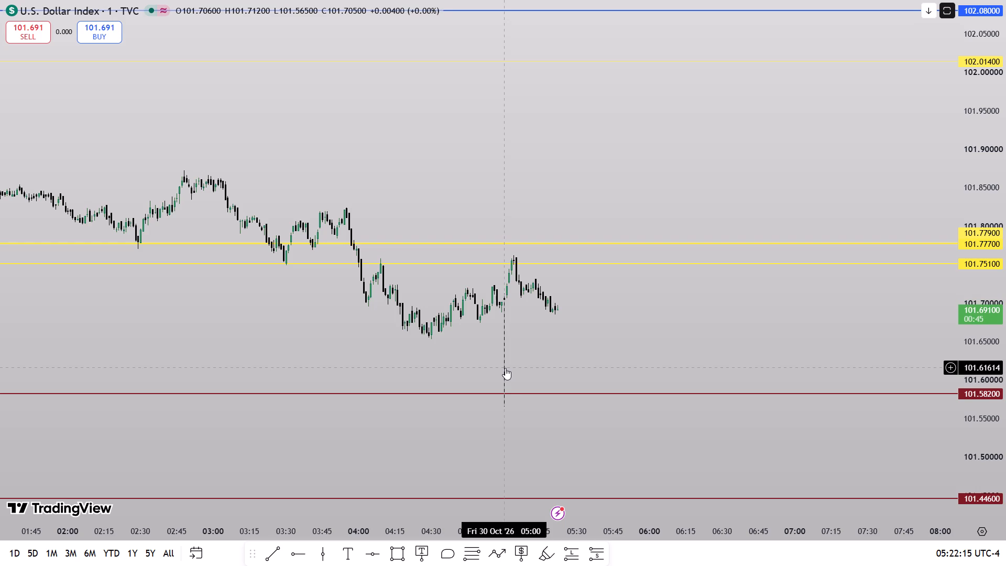
Set the chart interval to 1 hour.
{"action": "type", "text": "1H"}
{"action": "key", "text": "Return"}
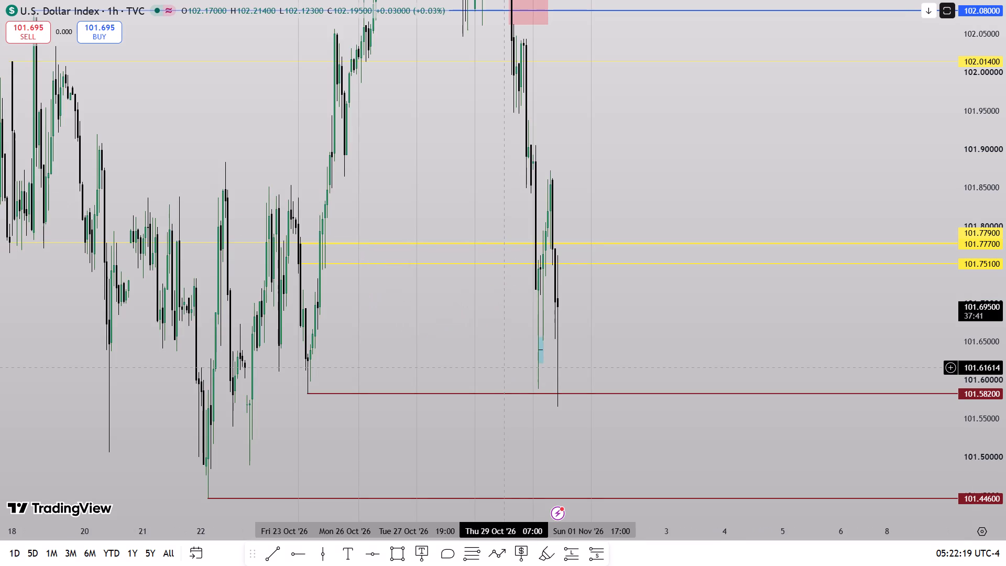
Examine the Dollar Index's hourly price action against the marked levels from late October.
{"action": "scroll", "coordinate": [502, 368], "scroll_direction": "up", "scroll_amount": 5}
{"action": "left_click_drag", "start_coordinate": [505, 353], "coordinate": [755, 328]}
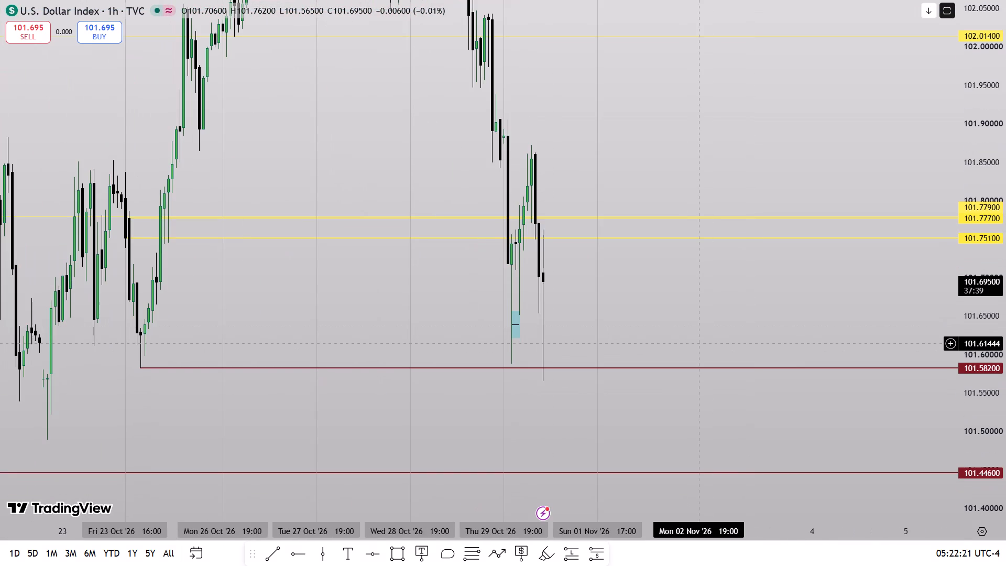
{"action": "left_click_drag", "start_coordinate": [641, 413], "coordinate": [707, 415]}
{"action": "left_click_drag", "start_coordinate": [1005, 240], "coordinate": [962, 352]}
{"action": "scroll", "coordinate": [797, 335], "scroll_direction": "up", "scroll_amount": 3}
{"action": "left_click_drag", "start_coordinate": [697, 275], "coordinate": [723, 420]}
{"action": "left_click_drag", "start_coordinate": [1005, 285], "coordinate": [987, 408]}
{"action": "scroll", "coordinate": [750, 382], "scroll_direction": "down", "scroll_amount": 2}
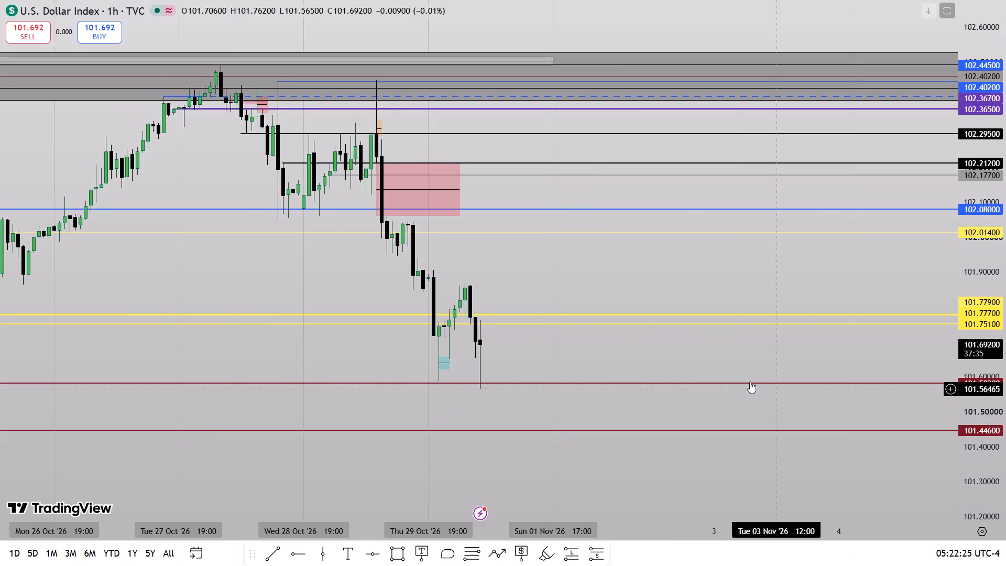
{"action": "scroll", "coordinate": [750, 382], "scroll_direction": "down", "scroll_amount": 2}
Switch the hourly chart to British Pound / U.S. Dollar with the past week's price action in view.
{"action": "key", "text": "space"}
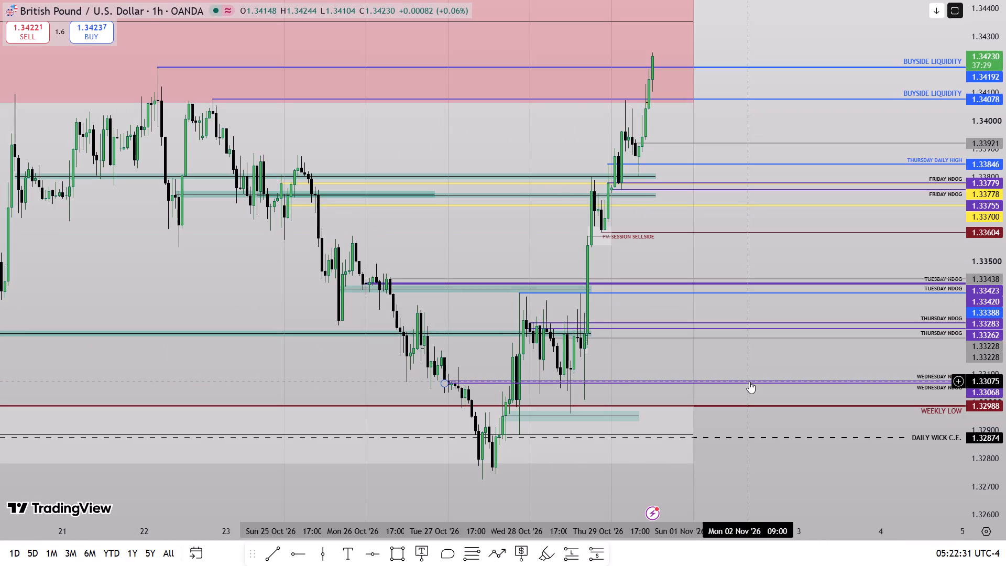
{"action": "scroll", "coordinate": [749, 382], "scroll_direction": "up", "scroll_amount": 2}
{"action": "left_click_drag", "start_coordinate": [729, 262], "coordinate": [736, 281]}
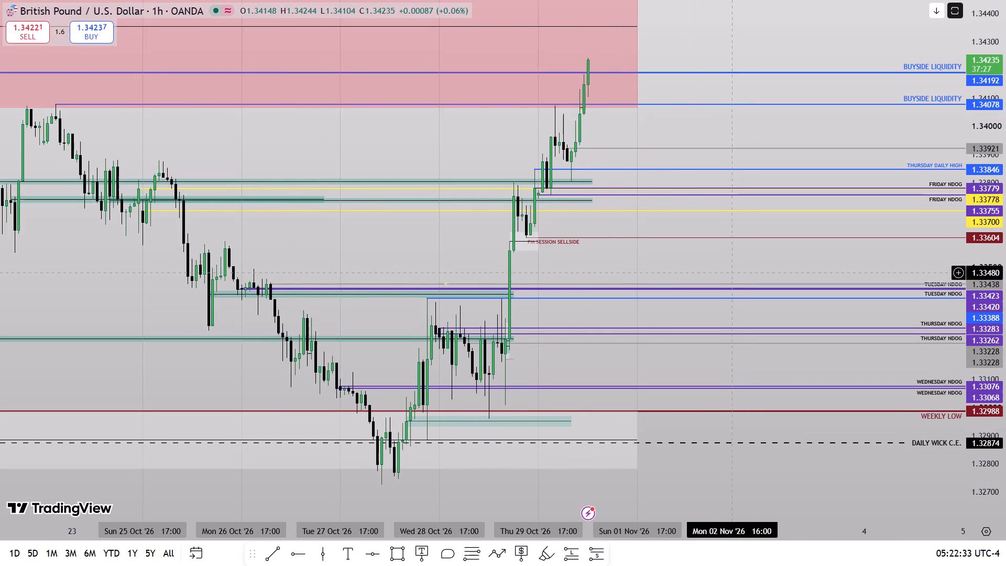
{"action": "left_click_drag", "start_coordinate": [736, 281], "coordinate": [750, 331]}
{"action": "left_click_drag", "start_coordinate": [1005, 239], "coordinate": [999, 355]}
{"action": "scroll", "coordinate": [747, 384], "scroll_direction": "down", "scroll_amount": 3}
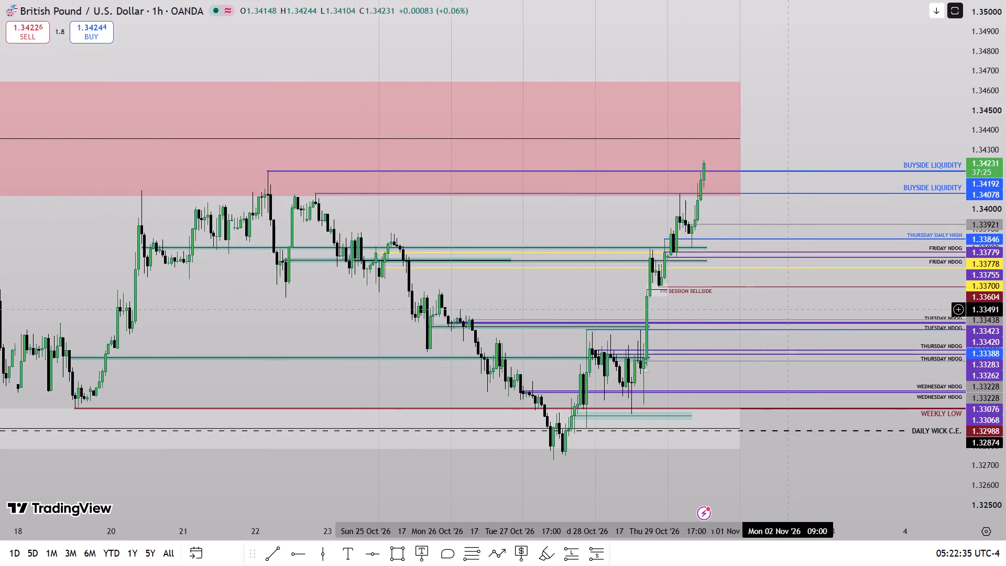
{"action": "left_click_drag", "start_coordinate": [788, 309], "coordinate": [707, 290]}
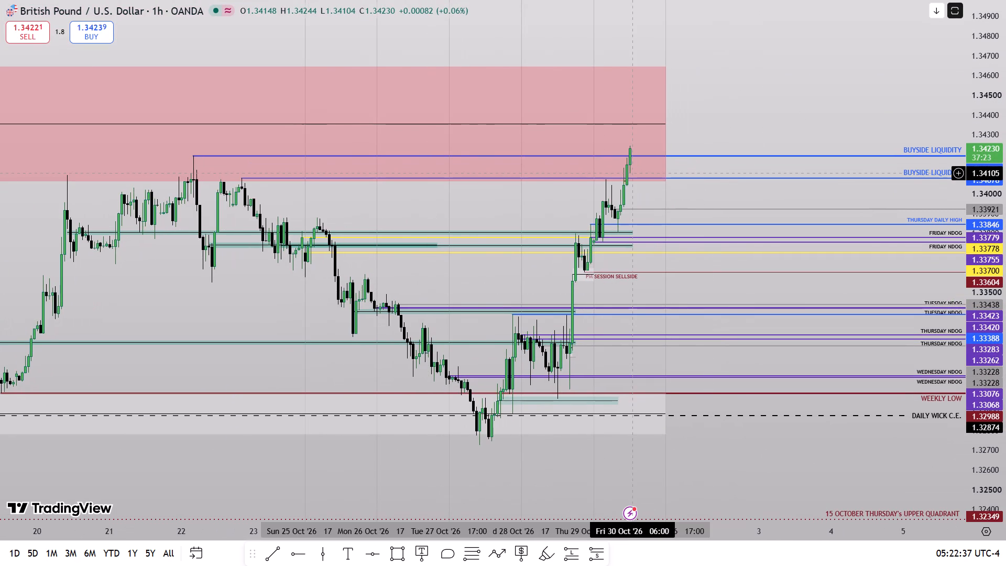
Remove all drawings from the GBPUSD chart, leaving the side panels hidden again.
{"action": "key", "text": "Escape"}
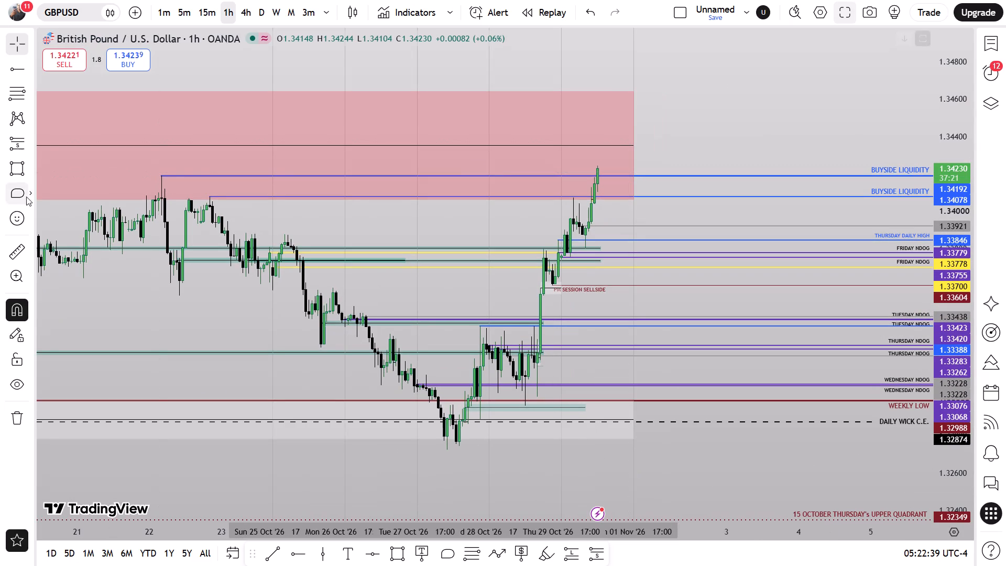
{"action": "left_click", "coordinate": [13, 410]}
{"action": "left_click", "coordinate": [49, 416]}
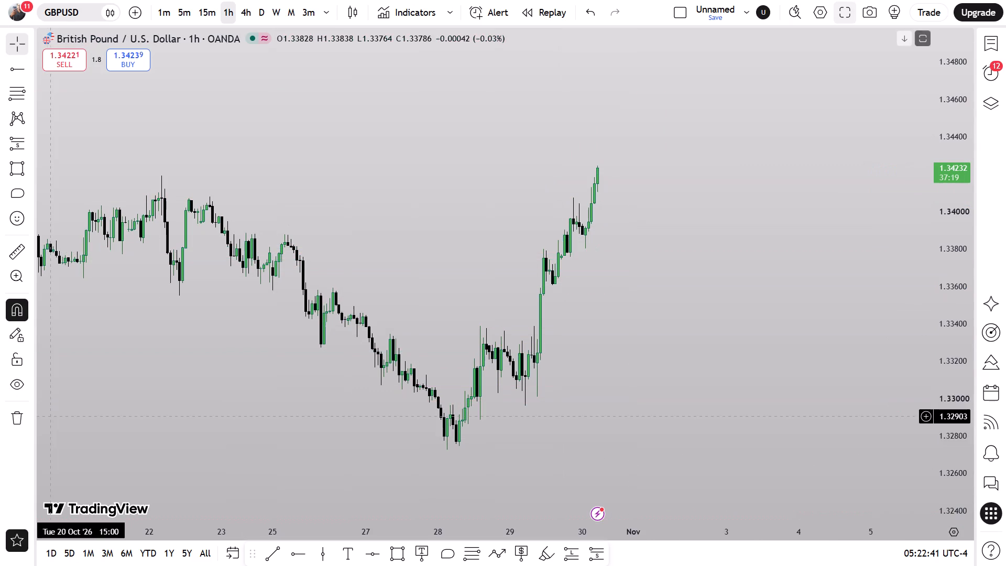
{"action": "left_click", "coordinate": [840, 15]}
{"action": "left_click_drag", "start_coordinate": [747, 277], "coordinate": [827, 259]}
{"action": "scroll", "coordinate": [750, 277], "scroll_direction": "up", "scroll_amount": 1}
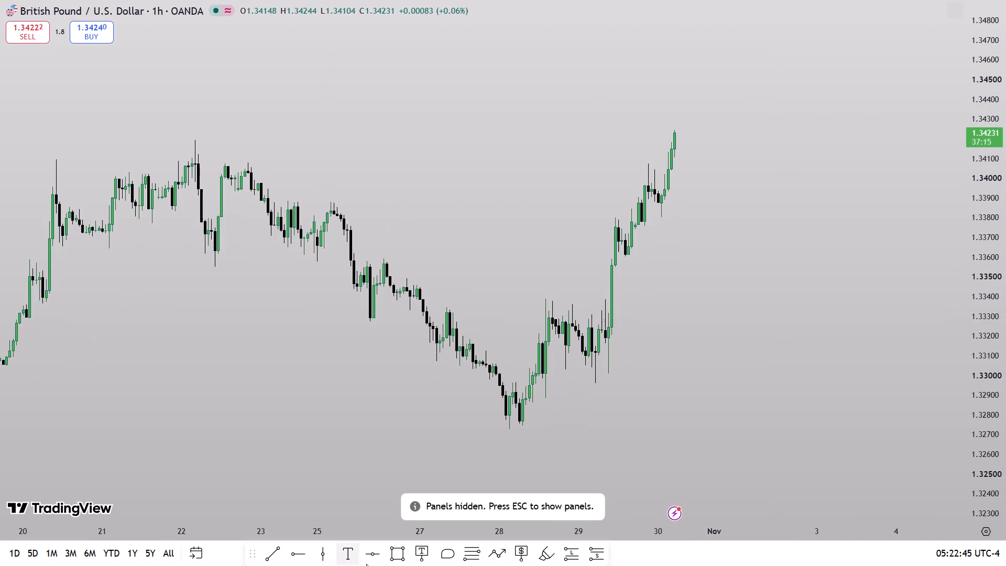
Place a vertical line at Sun 25 Oct '26 17:00 and change its line thickness.
{"action": "left_click", "coordinate": [317, 556]}
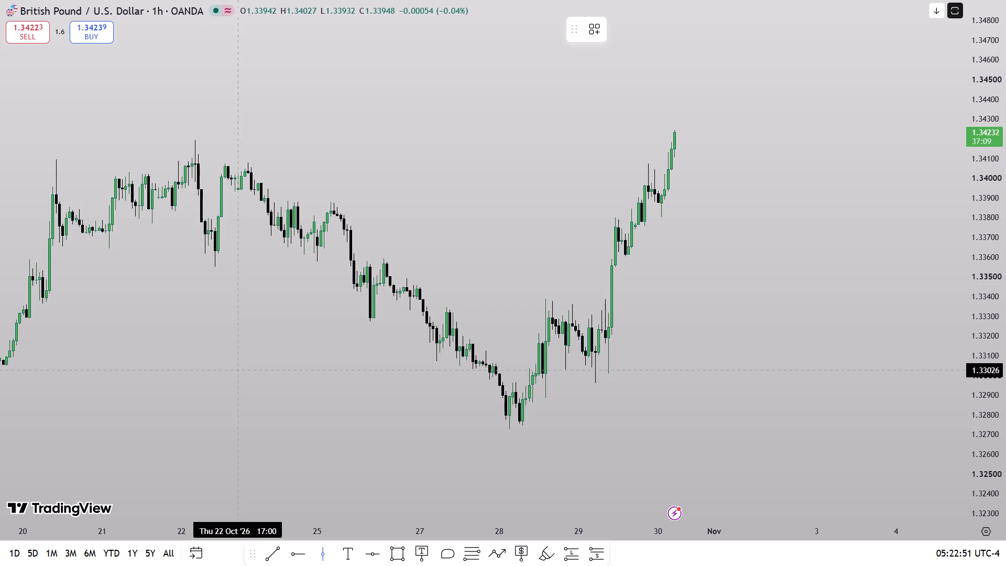
{"action": "left_click", "coordinate": [318, 367]}
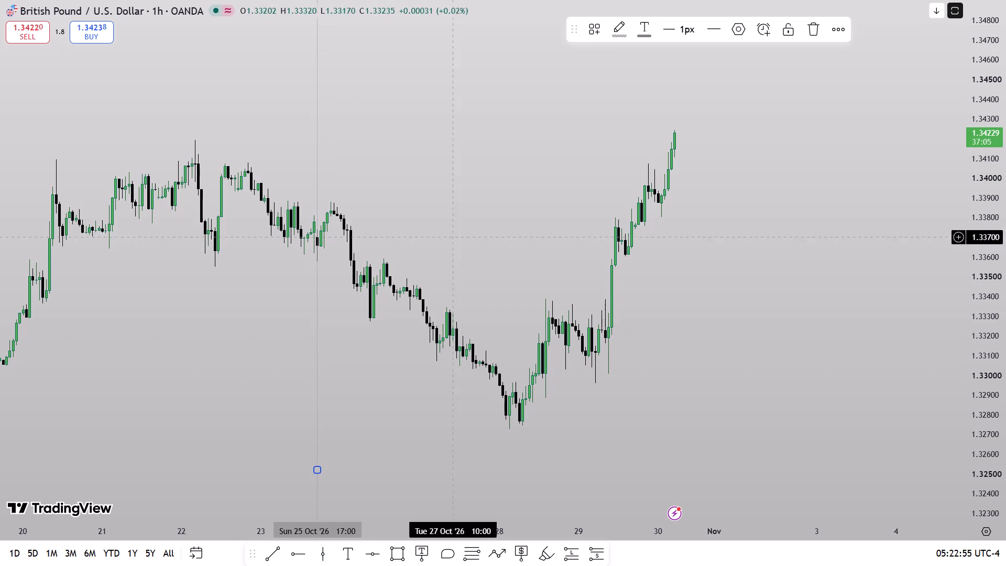
{"action": "left_click", "coordinate": [694, 37]}
{"action": "left_click", "coordinate": [686, 91]}
Draw a rectangle from the Wed 28 Oct 03:00 low at 1.32725 to the Fri 30 Oct 05:00 high at 1.34244.
{"action": "left_click_drag", "start_coordinate": [535, 191], "coordinate": [473, 219]}
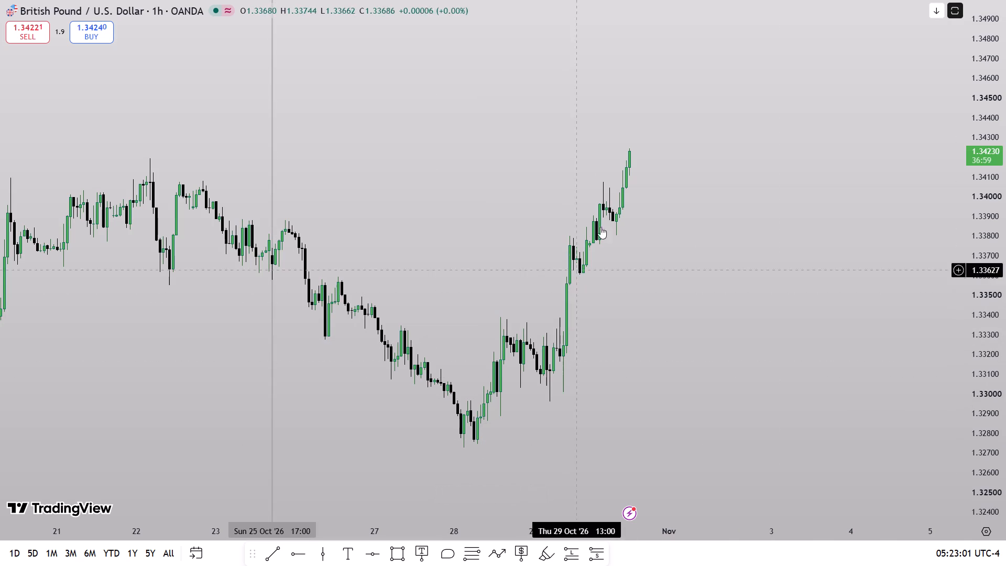
{"action": "scroll", "coordinate": [794, 345], "scroll_direction": "up", "scroll_amount": 2}
{"action": "left_click_drag", "start_coordinate": [661, 377], "coordinate": [715, 365]}
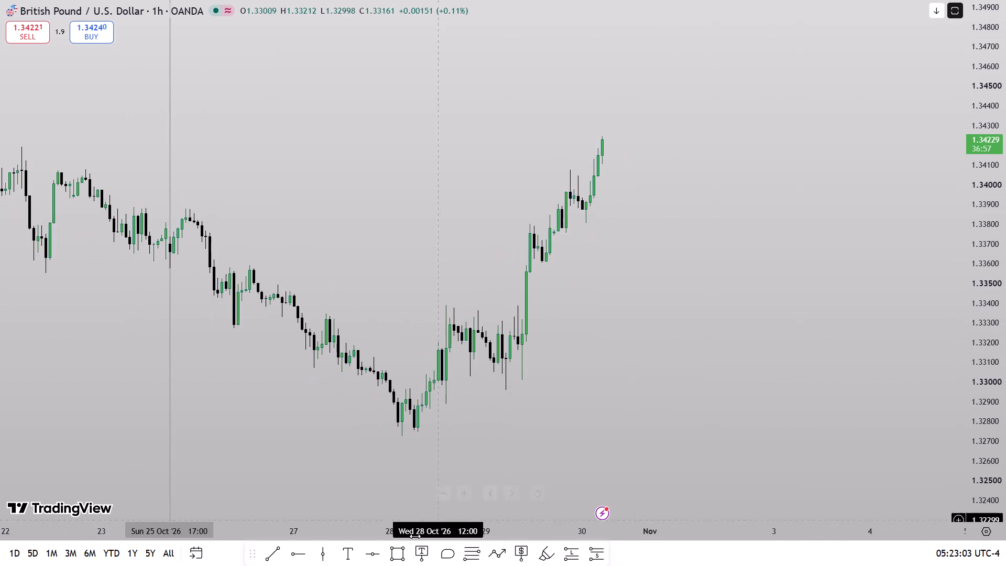
{"action": "left_click", "coordinate": [388, 553]}
{"action": "left_click", "coordinate": [401, 450]}
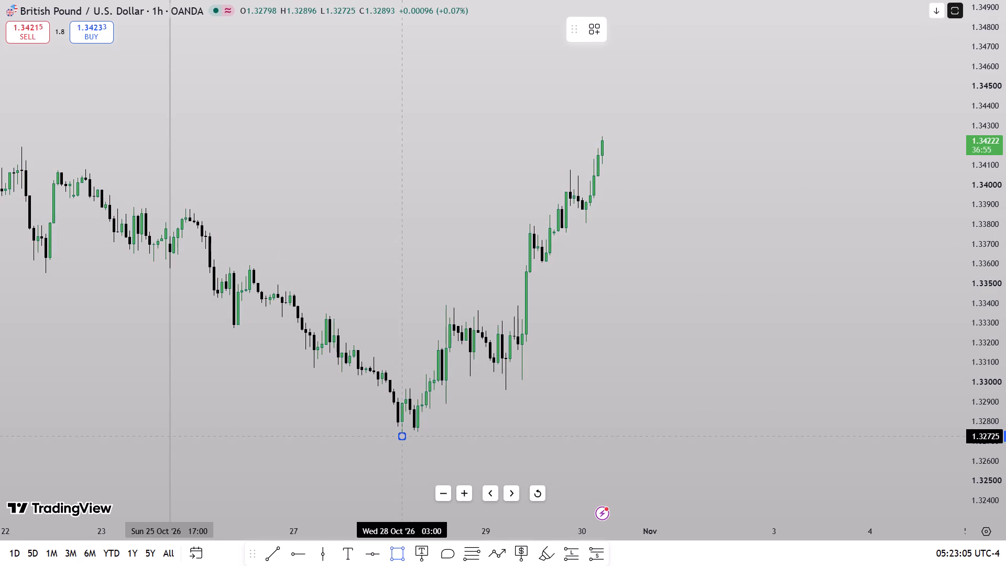
{"action": "left_click", "coordinate": [601, 130]}
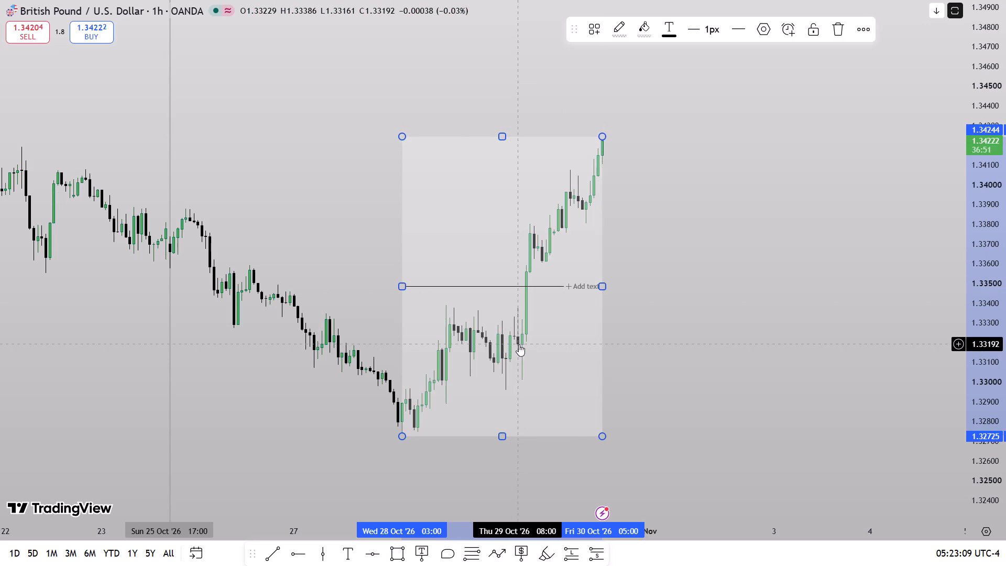
Draw a second rectangle from Thu 29 Oct 09:00 at 1.33190 to the Fri 30 Oct 05:00 high at 1.34244.
{"action": "left_click", "coordinate": [391, 548]}
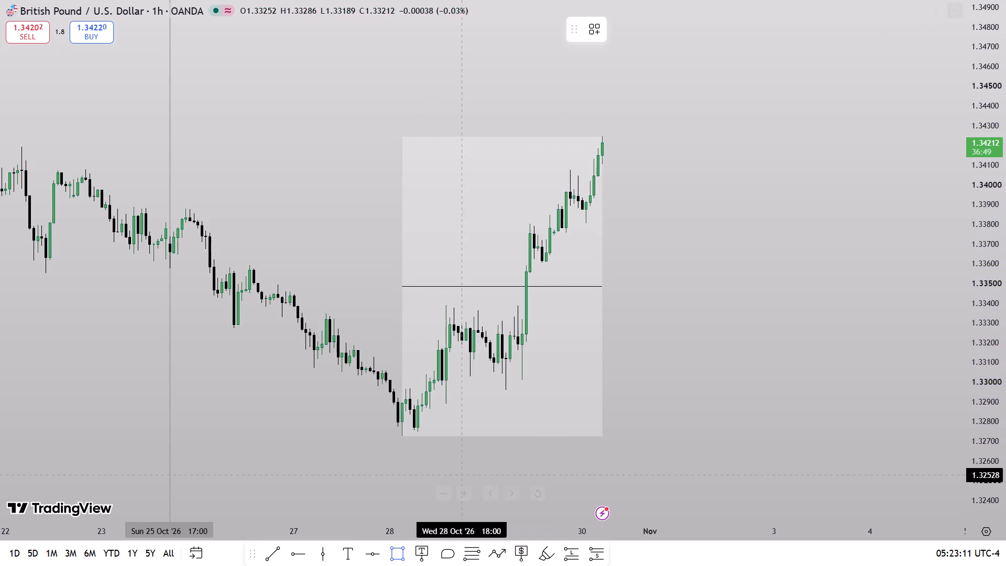
{"action": "left_click", "coordinate": [520, 352]}
{"action": "left_click", "coordinate": [603, 133]}
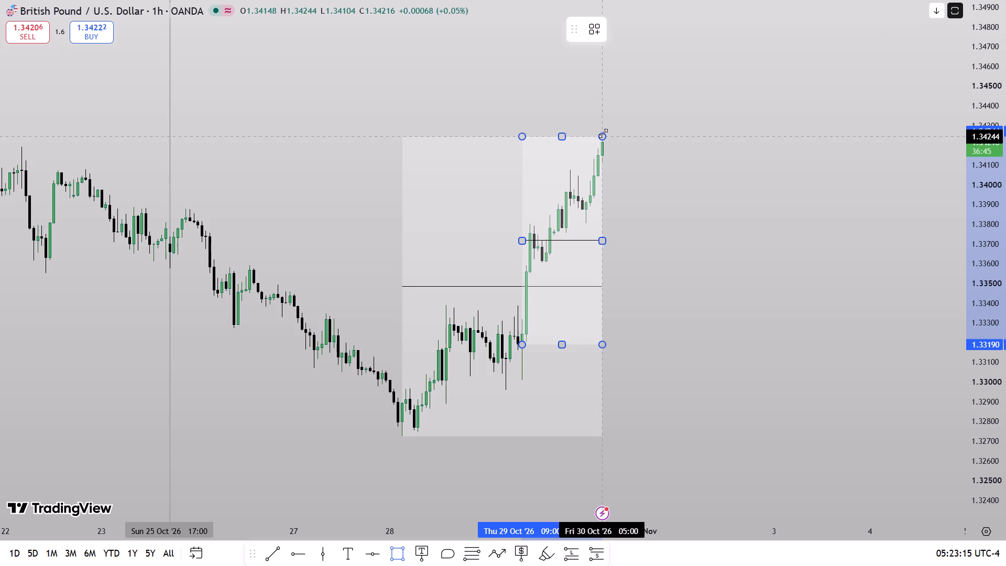
Recolour both the border and the fill of the second, Thursday-to-Friday rectangle to cyan.
{"action": "left_click", "coordinate": [622, 22]}
{"action": "left_click", "coordinate": [688, 74]}
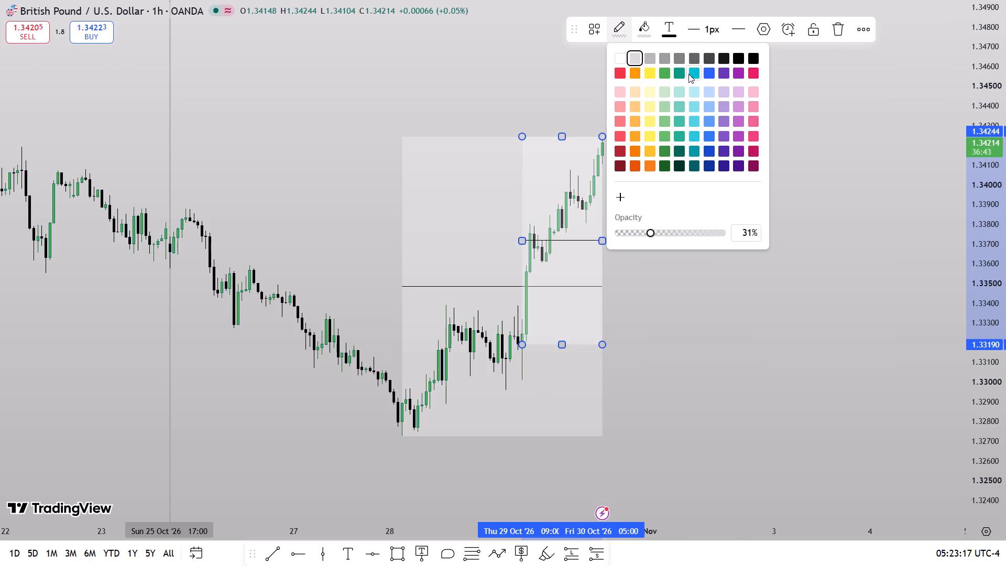
{"action": "left_click", "coordinate": [647, 33]}
{"action": "left_click", "coordinate": [719, 72]}
{"action": "left_click", "coordinate": [756, 147]}
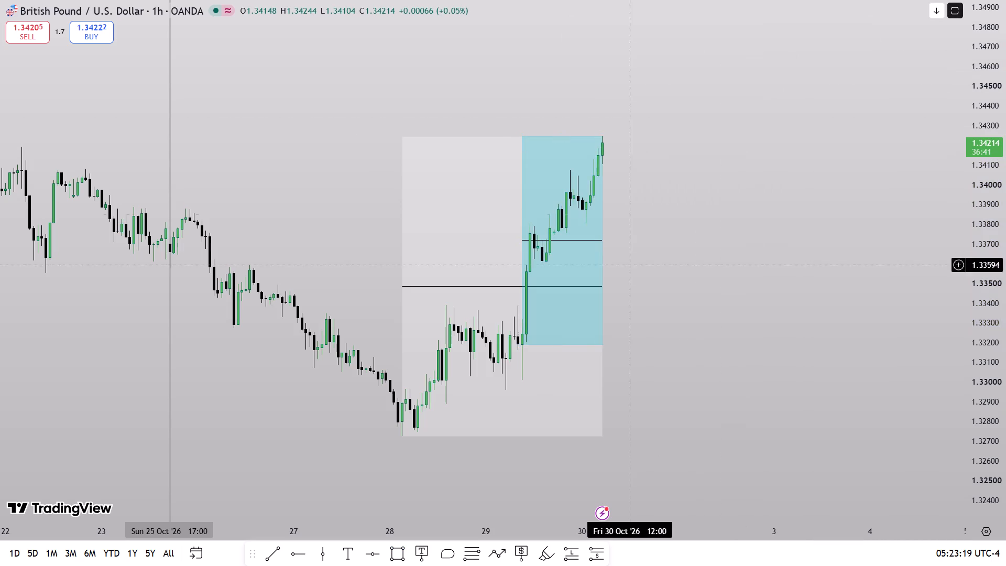
Lower the bottom edge of the cyan rectangle to 1.33166.
{"action": "left_click", "coordinate": [565, 345]}
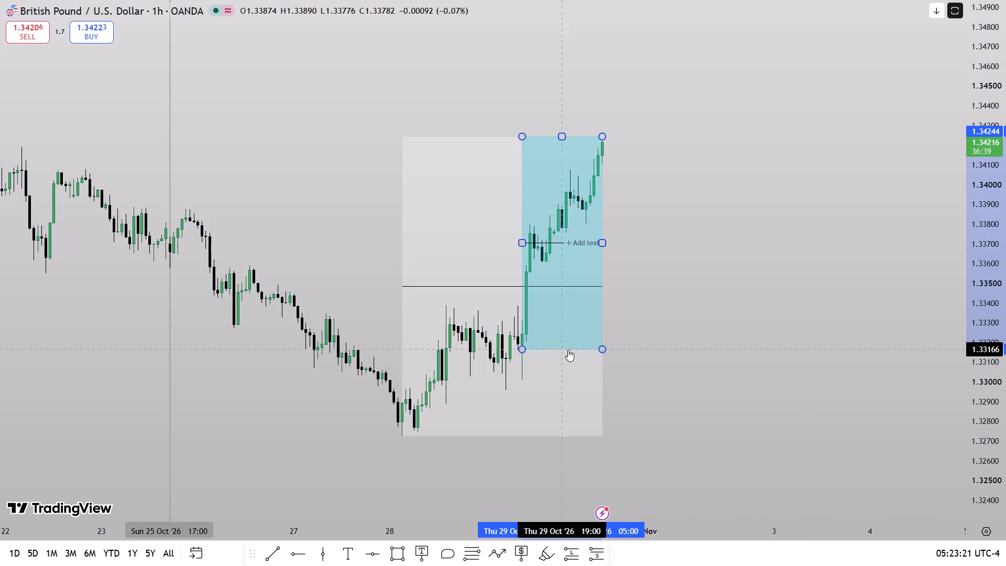
{"action": "left_click", "coordinate": [630, 345]}
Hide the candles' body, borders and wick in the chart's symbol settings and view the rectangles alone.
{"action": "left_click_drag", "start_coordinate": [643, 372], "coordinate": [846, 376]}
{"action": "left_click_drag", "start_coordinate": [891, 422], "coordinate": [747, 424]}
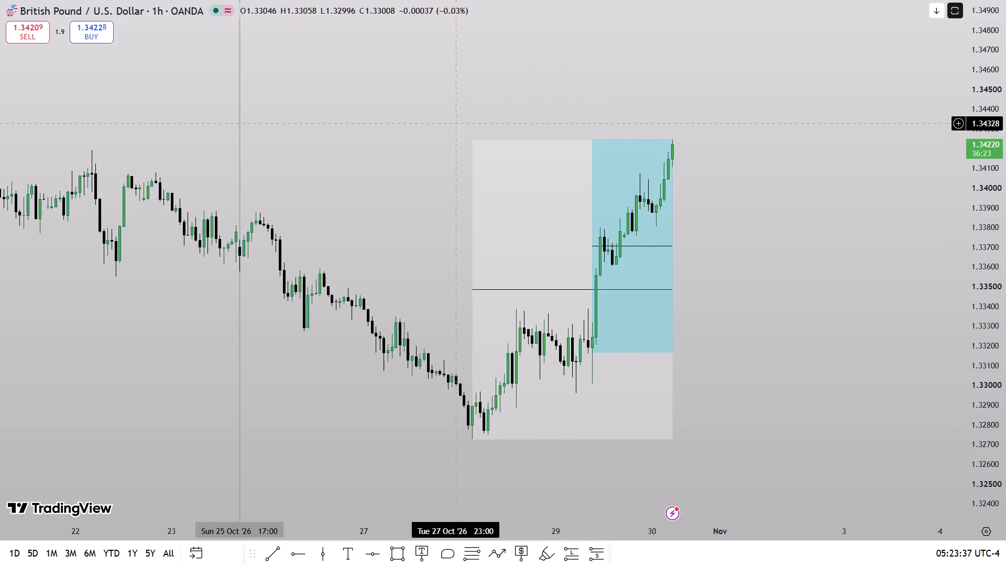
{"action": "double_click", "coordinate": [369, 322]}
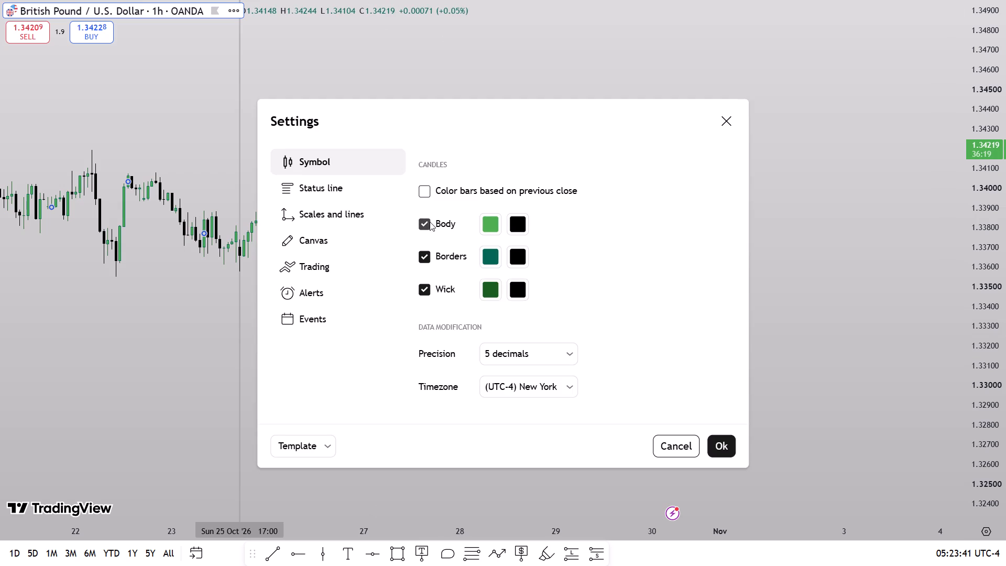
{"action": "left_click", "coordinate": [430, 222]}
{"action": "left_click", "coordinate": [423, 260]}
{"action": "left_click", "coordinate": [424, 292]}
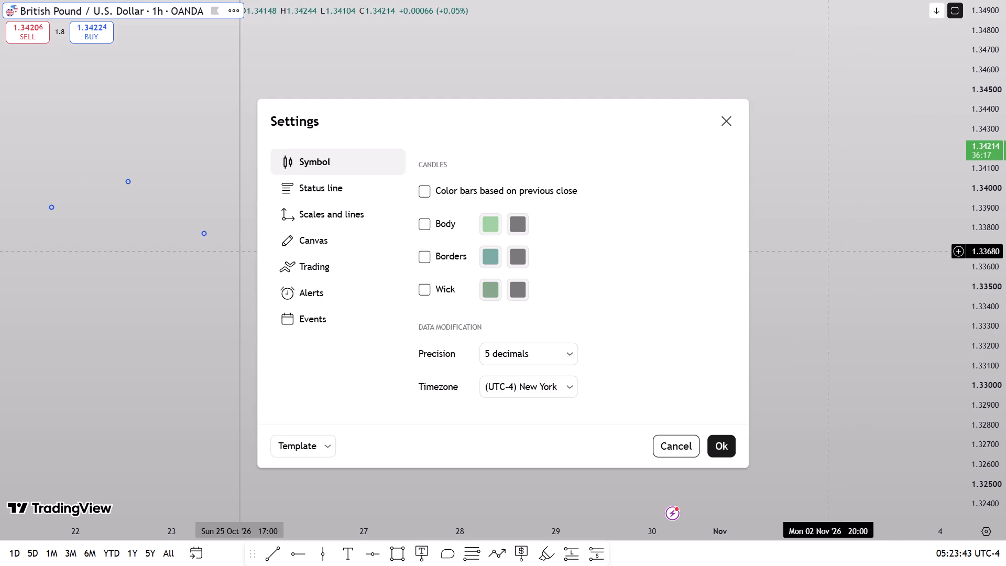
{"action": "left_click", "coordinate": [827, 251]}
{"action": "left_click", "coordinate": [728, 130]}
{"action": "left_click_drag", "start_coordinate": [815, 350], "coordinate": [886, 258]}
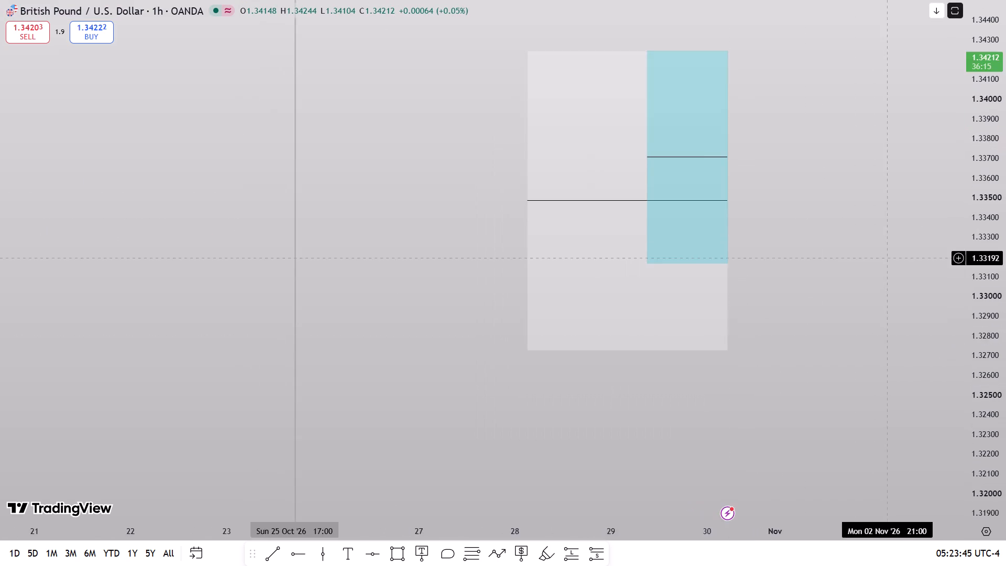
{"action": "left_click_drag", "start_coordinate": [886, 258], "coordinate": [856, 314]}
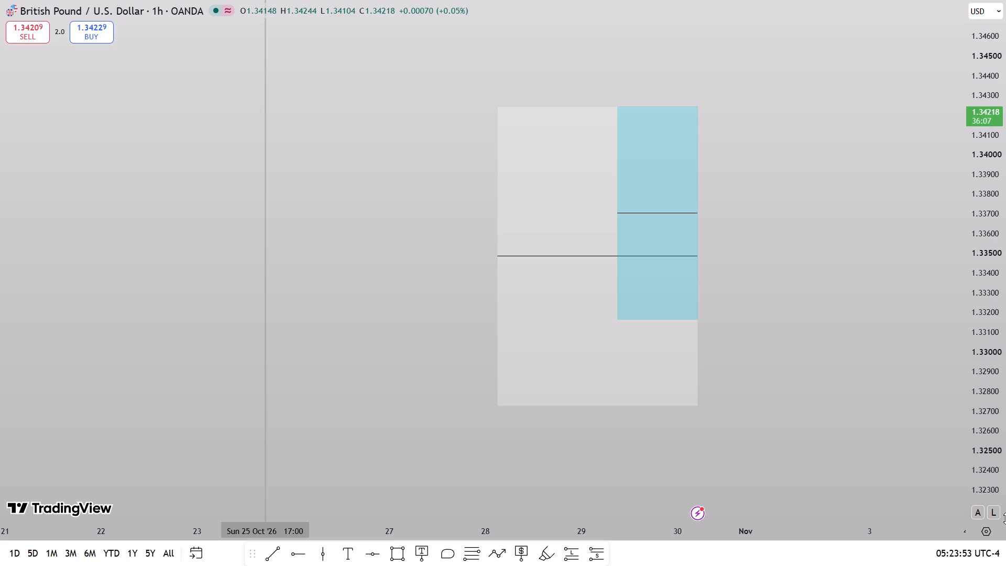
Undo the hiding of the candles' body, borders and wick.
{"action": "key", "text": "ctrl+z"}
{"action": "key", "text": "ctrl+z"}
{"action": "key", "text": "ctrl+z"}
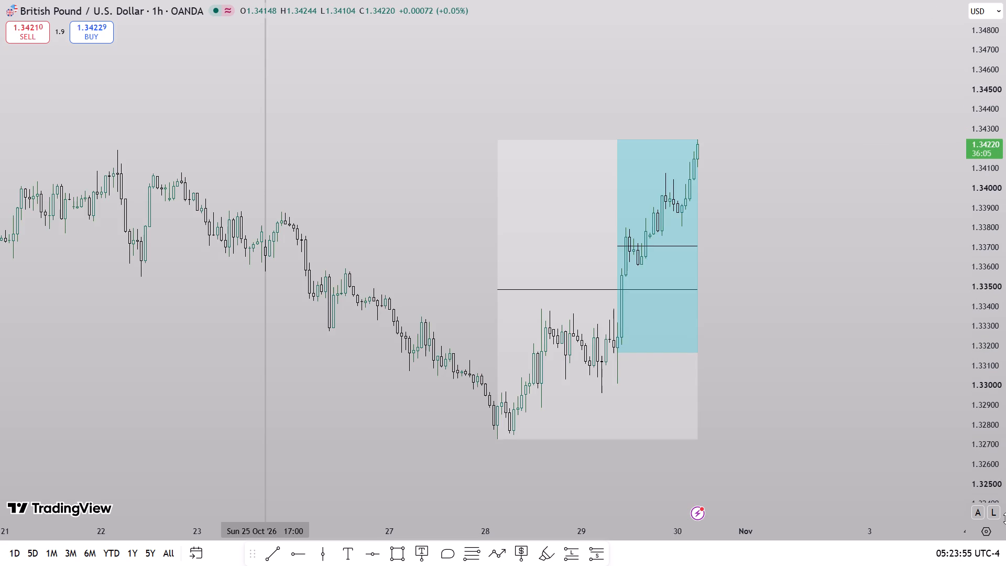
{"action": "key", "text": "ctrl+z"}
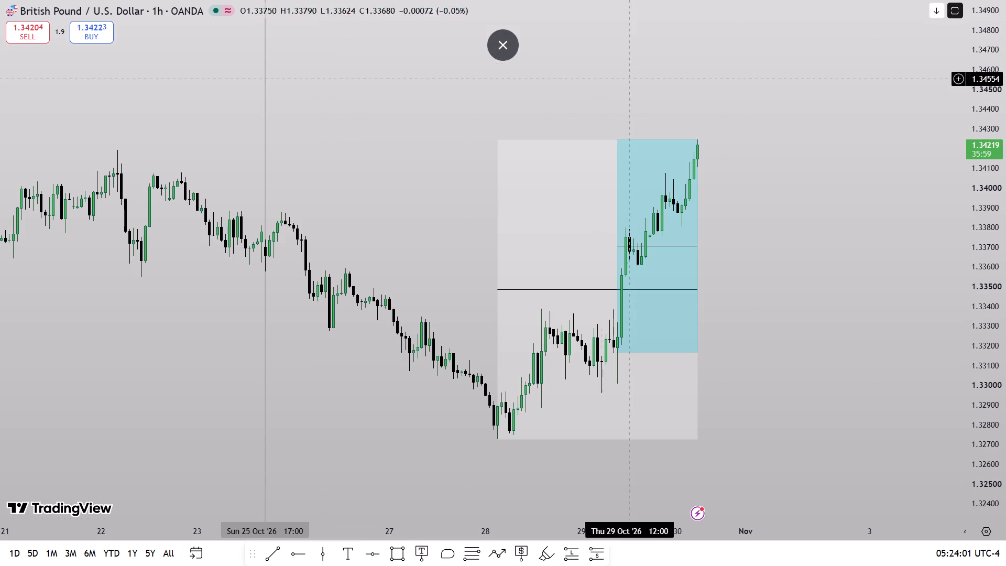
Leave the chart's full-screen mode and minimise the browser window to show the desktop.
{"action": "left_click", "coordinate": [498, 46]}
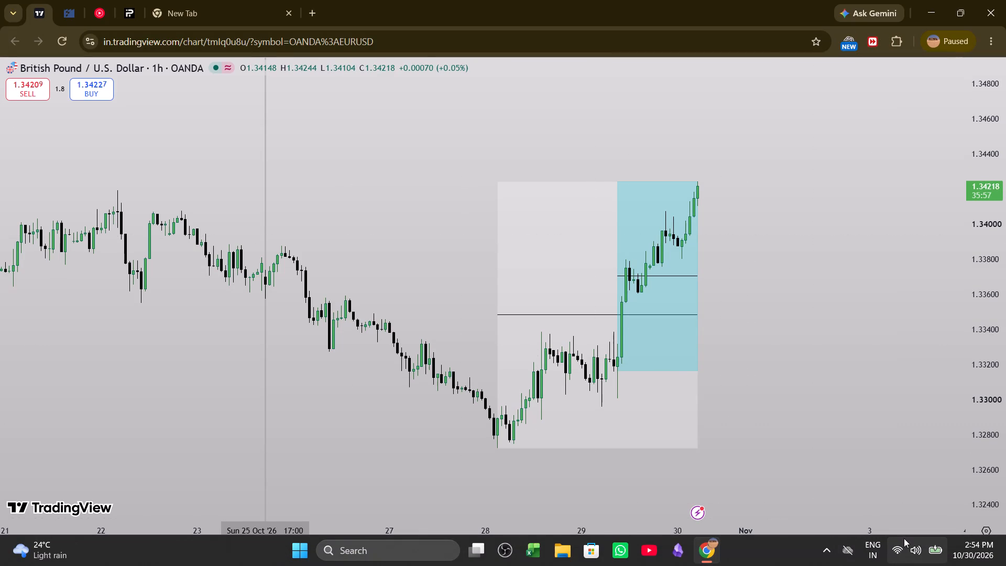
{"action": "left_click", "coordinate": [912, 548]}
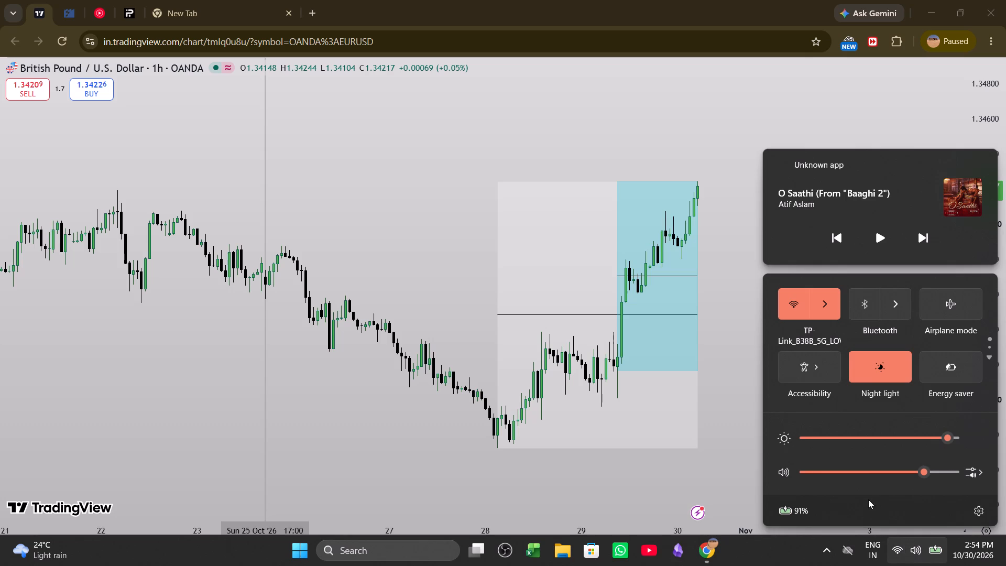
{"action": "left_click", "coordinate": [921, 17]}
Refresh the Windows desktop.
{"action": "right_click", "coordinate": [594, 111]}
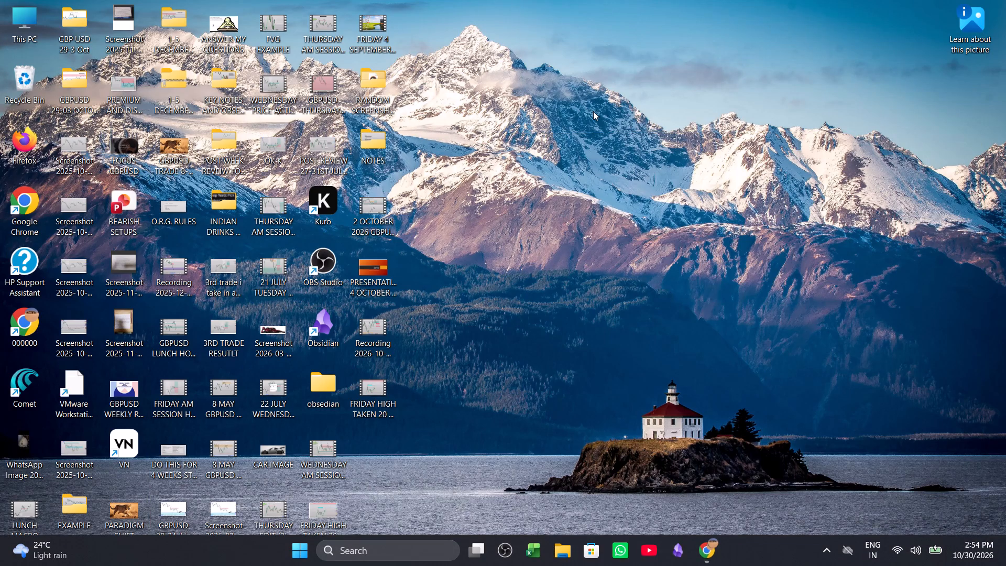
{"action": "left_click", "coordinate": [641, 158]}
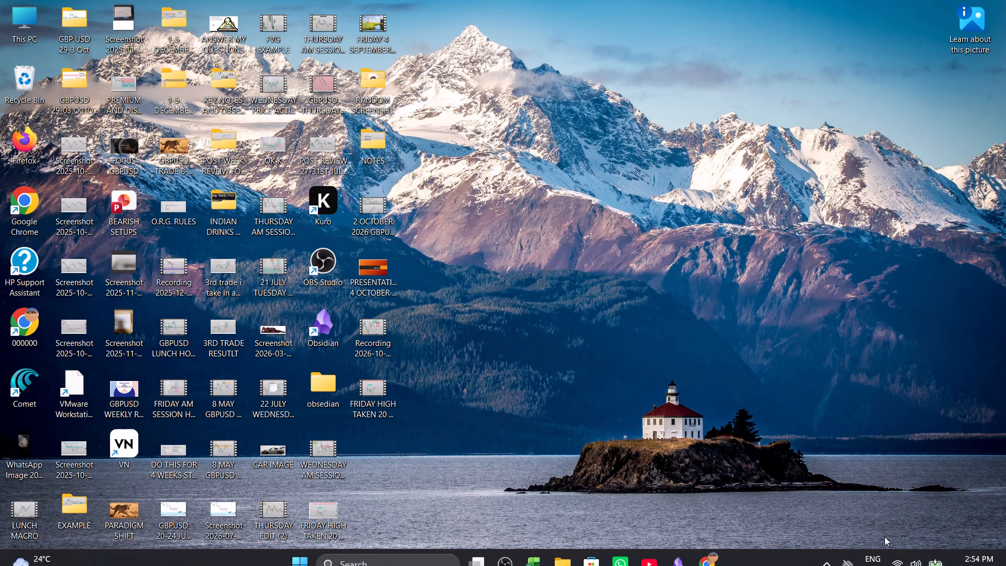
Turn off Windows Night light in the quick settings.
{"action": "left_click", "coordinate": [905, 547]}
{"action": "left_click", "coordinate": [891, 374]}
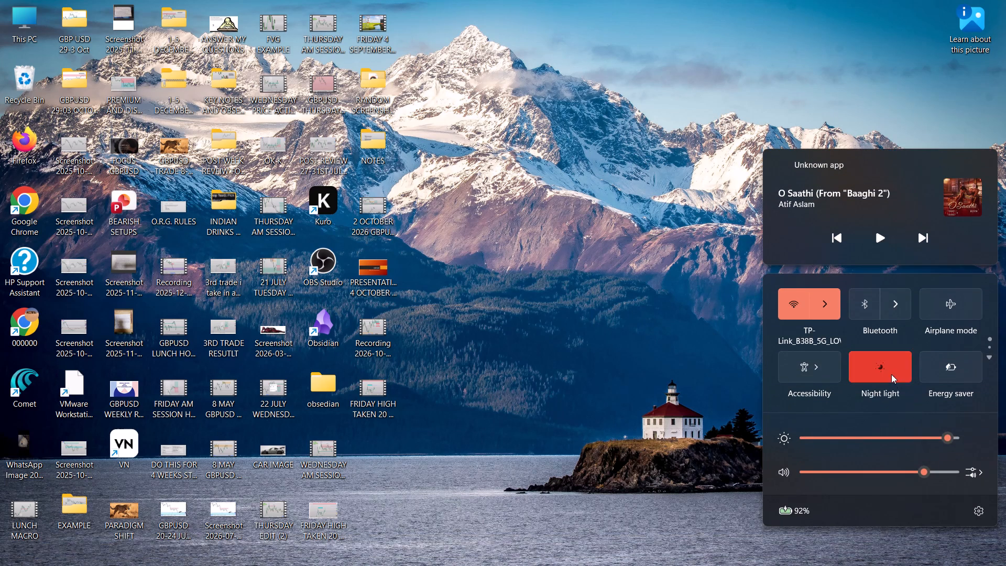
{"action": "left_click", "coordinate": [591, 207]}
Refresh the Windows desktop once more.
{"action": "right_click", "coordinate": [588, 135]}
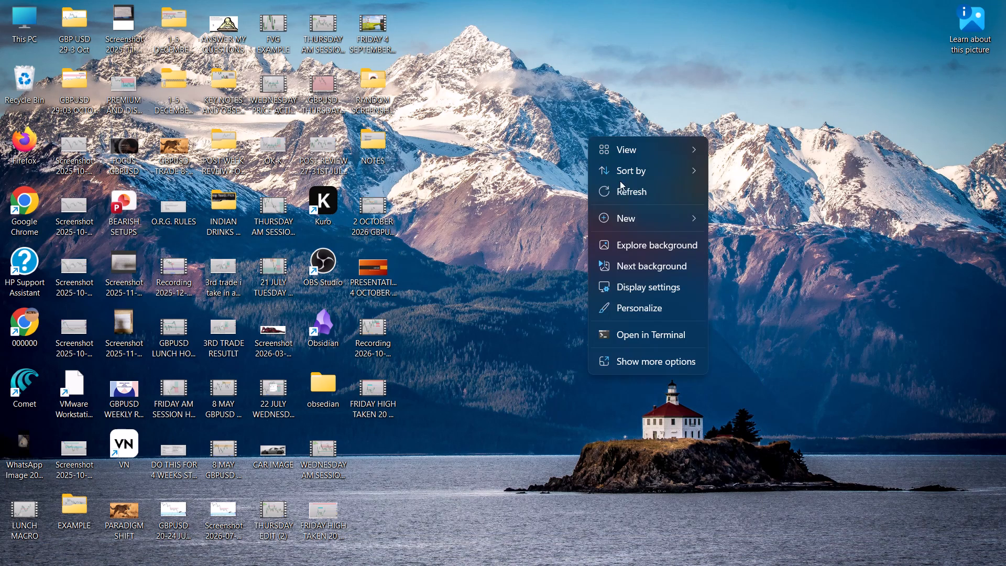
{"action": "left_click", "coordinate": [621, 191]}
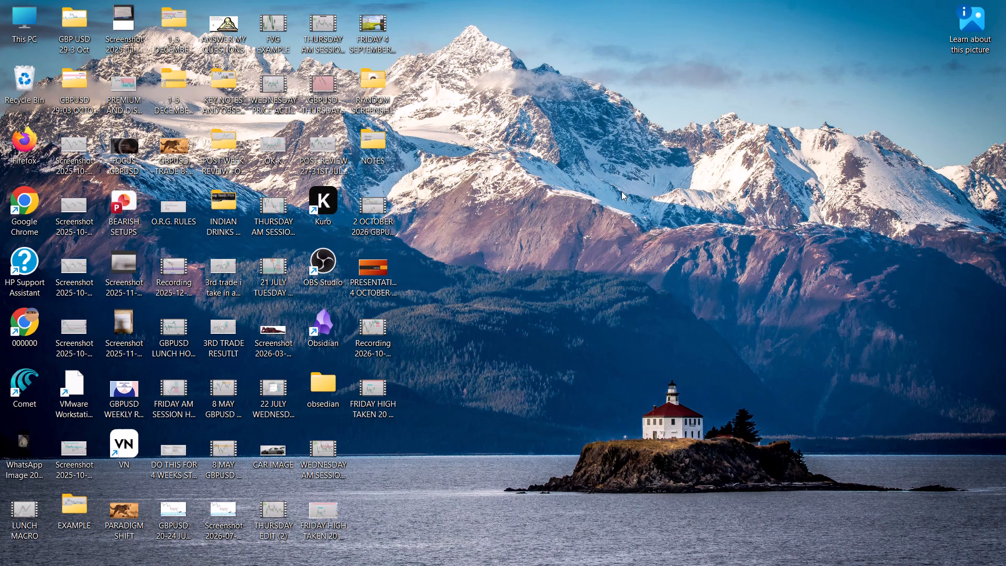
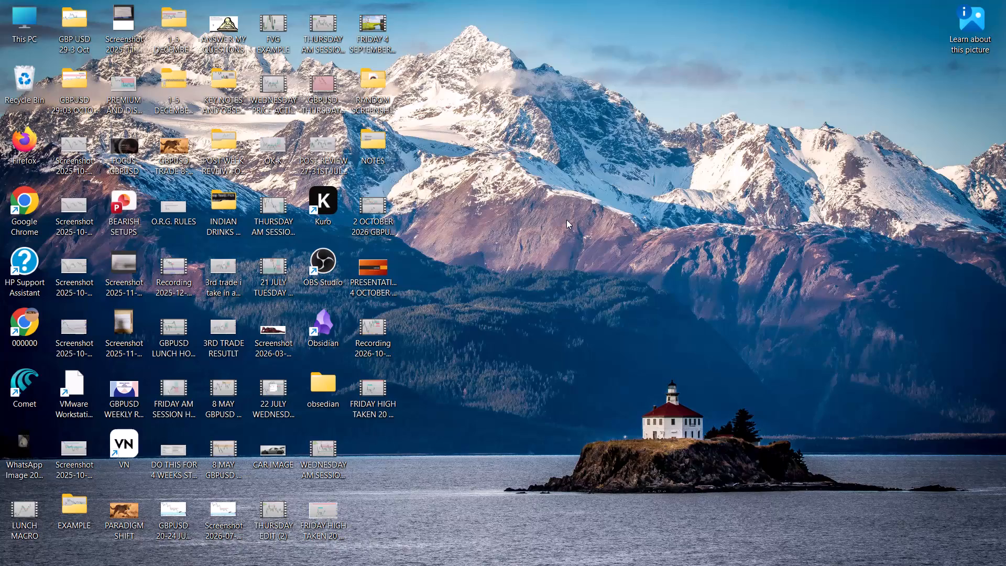
Refresh the Windows desktop again.
{"action": "left_click", "coordinate": [624, 281]}
{"action": "right_click", "coordinate": [595, 111]}
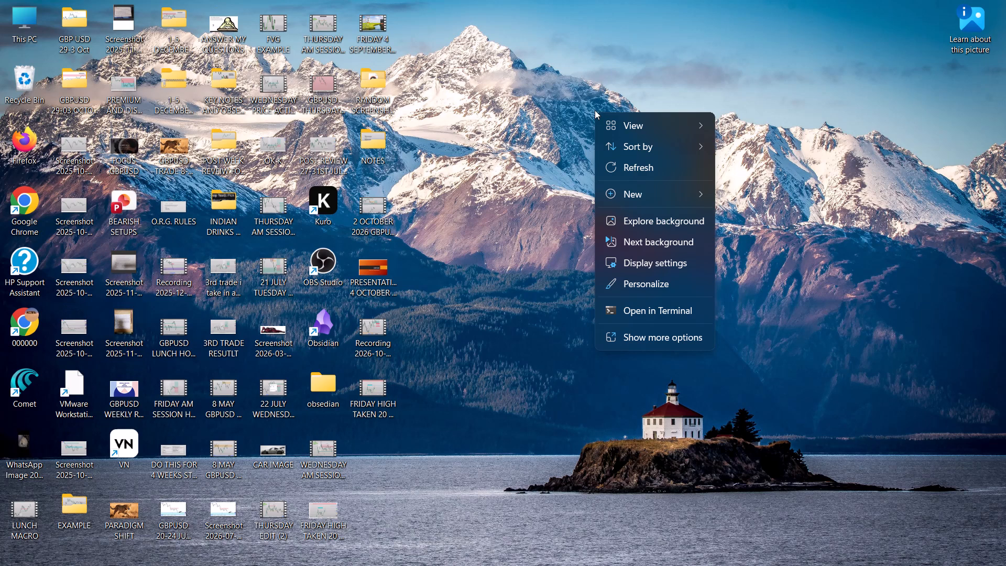
{"action": "left_click", "coordinate": [653, 169]}
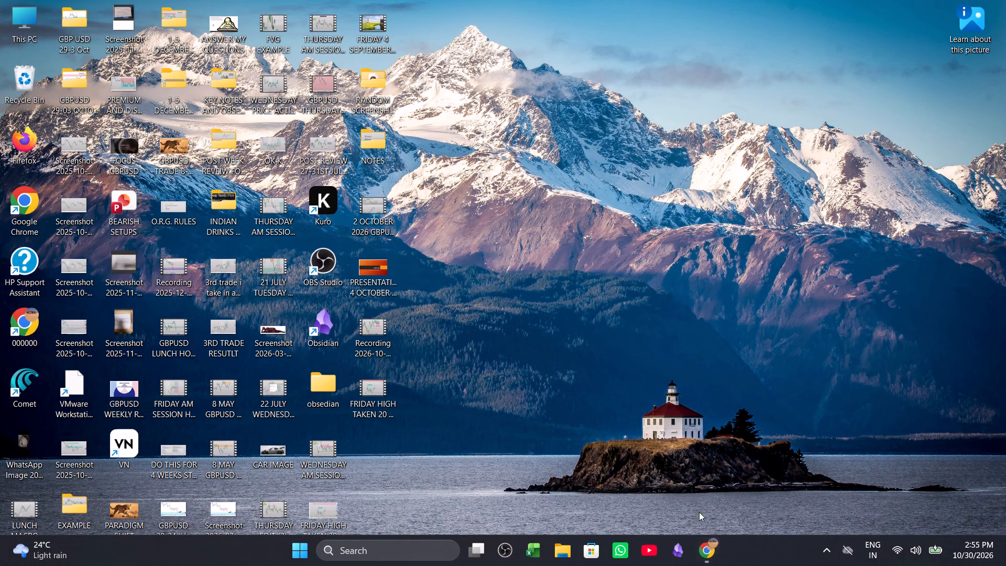
Switch back to Chrome and show the hourly GBPUSD chart in full-screen mode.
{"action": "left_click", "coordinate": [709, 564]}
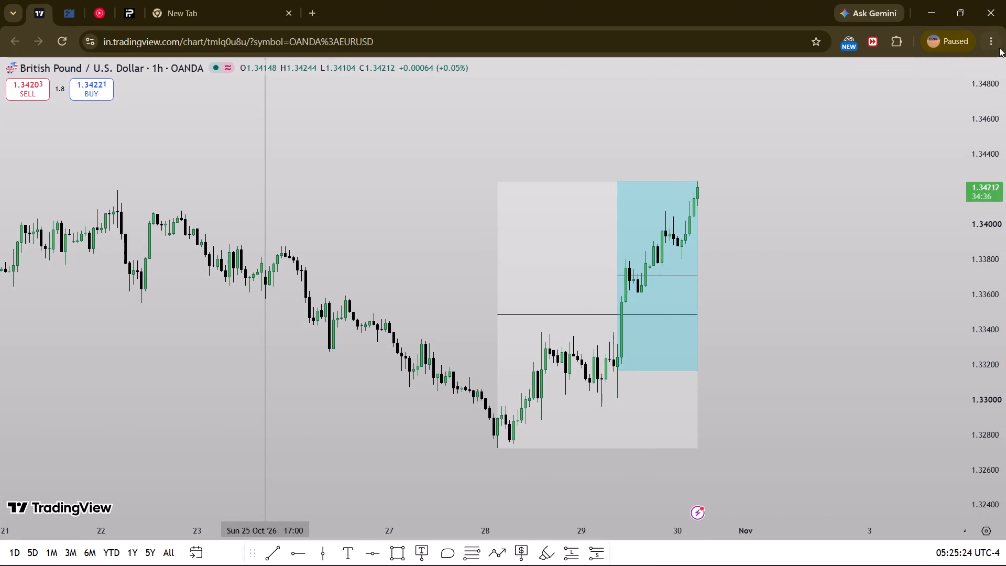
{"action": "left_click", "coordinate": [999, 46]}
{"action": "left_click", "coordinate": [995, 302]}
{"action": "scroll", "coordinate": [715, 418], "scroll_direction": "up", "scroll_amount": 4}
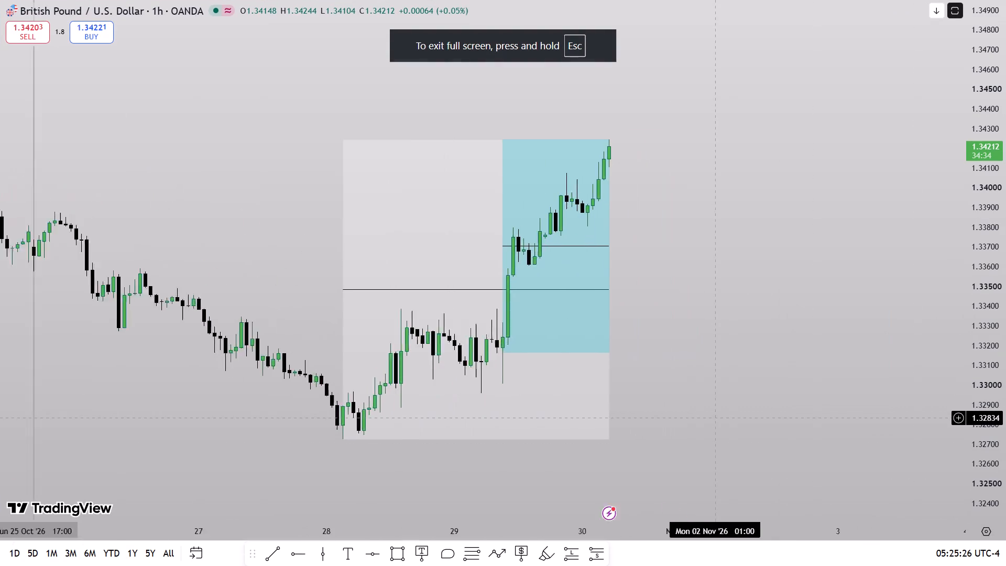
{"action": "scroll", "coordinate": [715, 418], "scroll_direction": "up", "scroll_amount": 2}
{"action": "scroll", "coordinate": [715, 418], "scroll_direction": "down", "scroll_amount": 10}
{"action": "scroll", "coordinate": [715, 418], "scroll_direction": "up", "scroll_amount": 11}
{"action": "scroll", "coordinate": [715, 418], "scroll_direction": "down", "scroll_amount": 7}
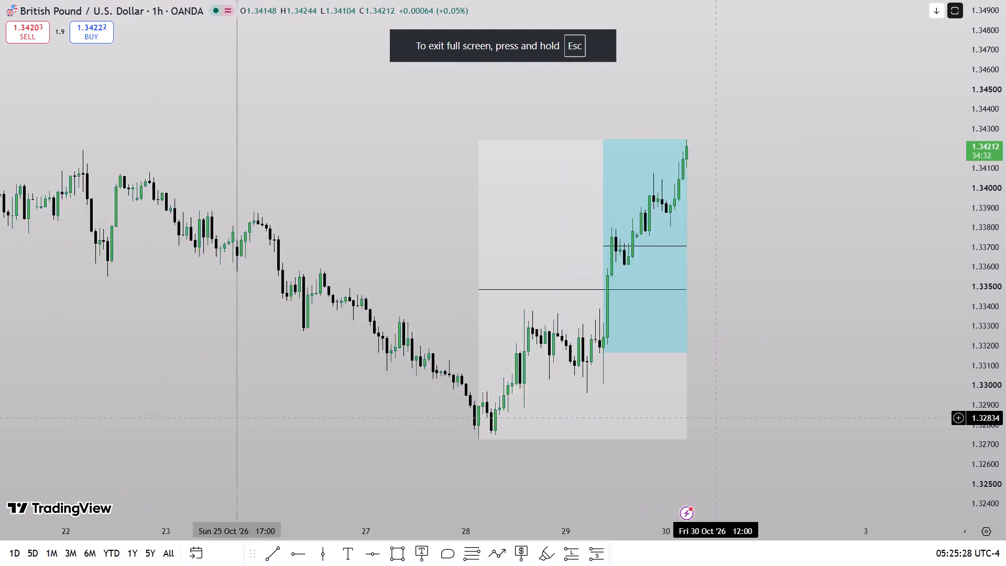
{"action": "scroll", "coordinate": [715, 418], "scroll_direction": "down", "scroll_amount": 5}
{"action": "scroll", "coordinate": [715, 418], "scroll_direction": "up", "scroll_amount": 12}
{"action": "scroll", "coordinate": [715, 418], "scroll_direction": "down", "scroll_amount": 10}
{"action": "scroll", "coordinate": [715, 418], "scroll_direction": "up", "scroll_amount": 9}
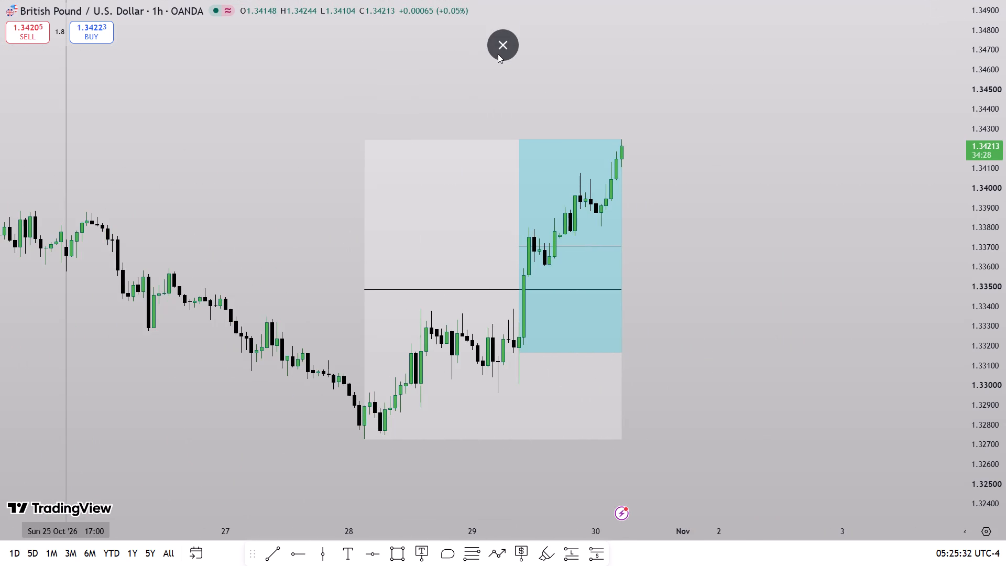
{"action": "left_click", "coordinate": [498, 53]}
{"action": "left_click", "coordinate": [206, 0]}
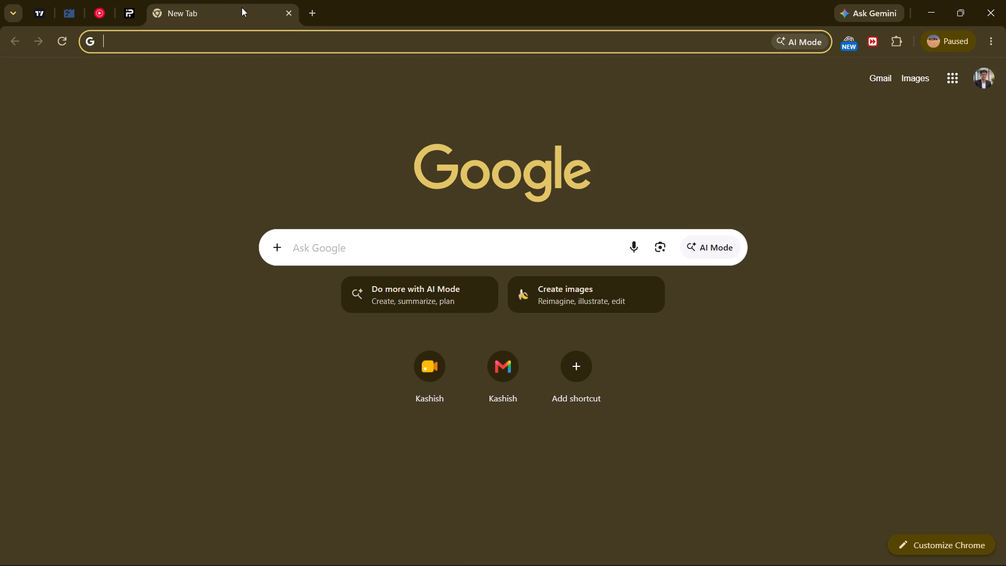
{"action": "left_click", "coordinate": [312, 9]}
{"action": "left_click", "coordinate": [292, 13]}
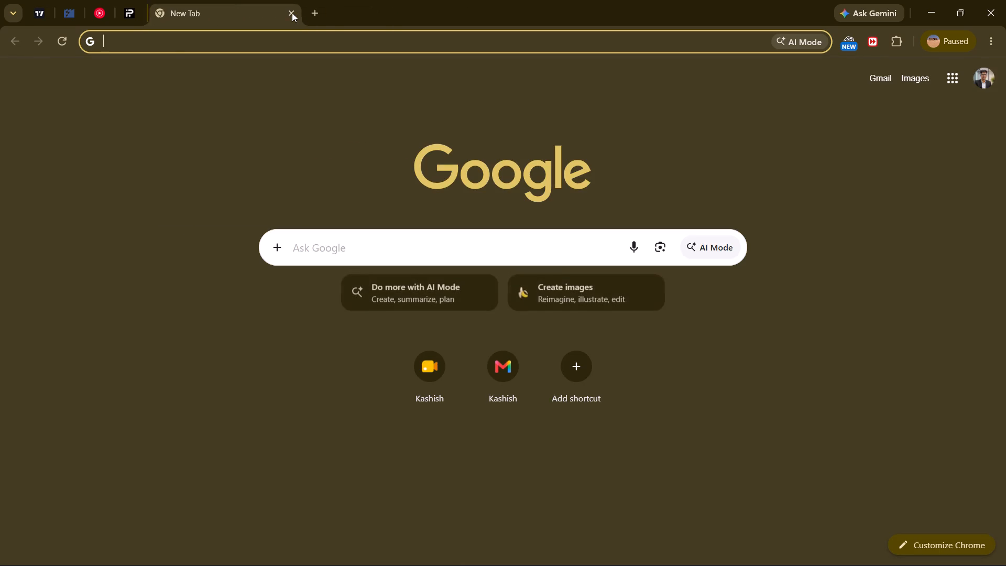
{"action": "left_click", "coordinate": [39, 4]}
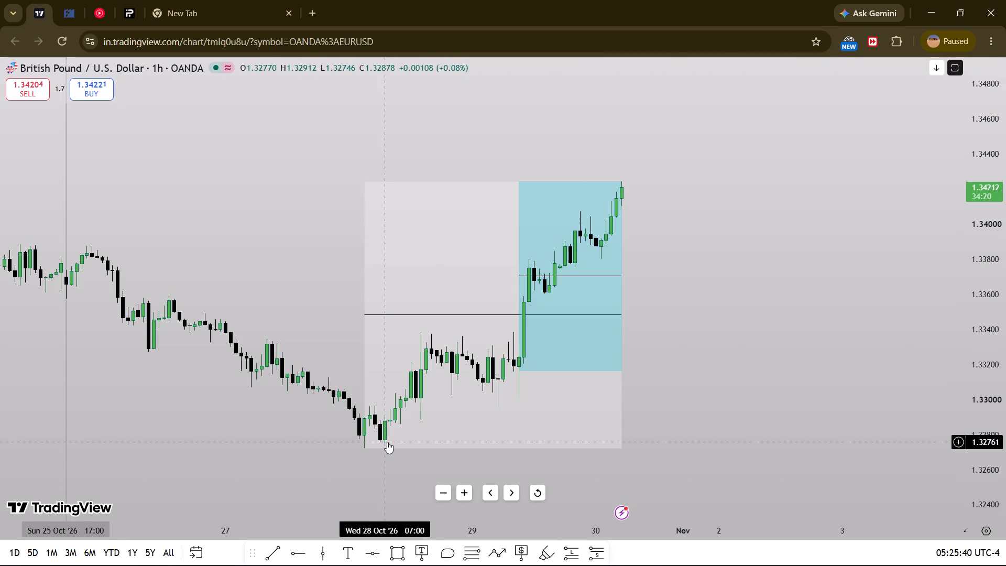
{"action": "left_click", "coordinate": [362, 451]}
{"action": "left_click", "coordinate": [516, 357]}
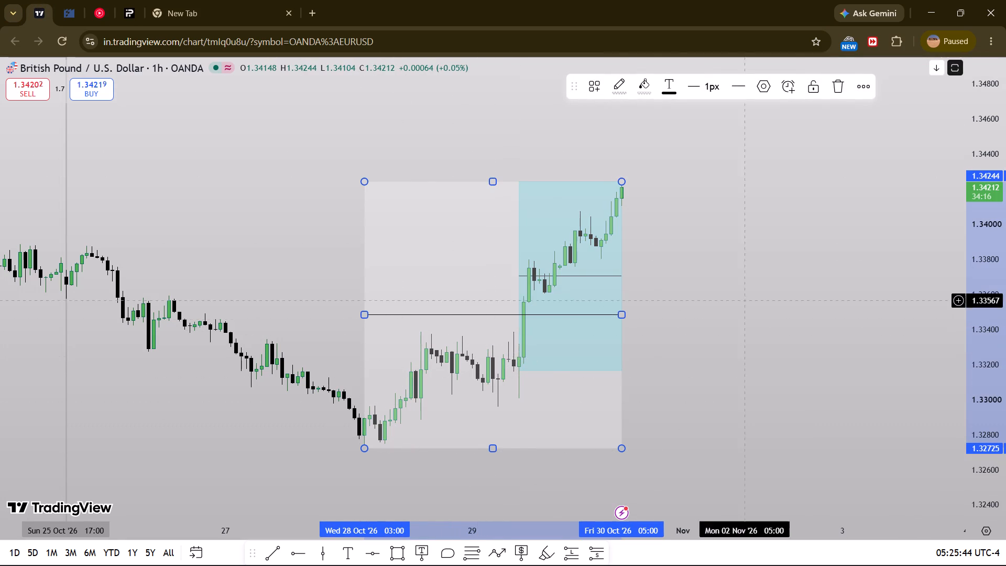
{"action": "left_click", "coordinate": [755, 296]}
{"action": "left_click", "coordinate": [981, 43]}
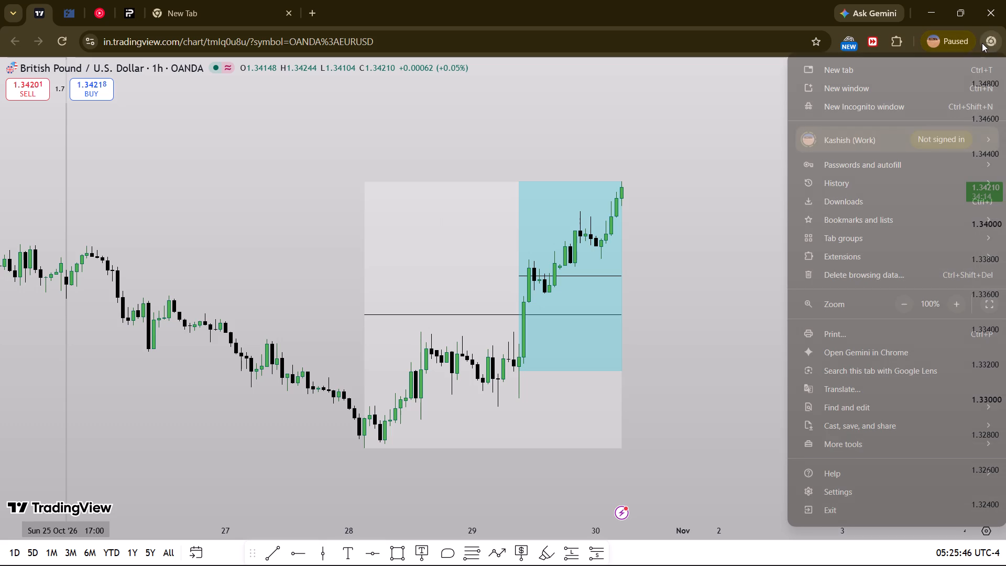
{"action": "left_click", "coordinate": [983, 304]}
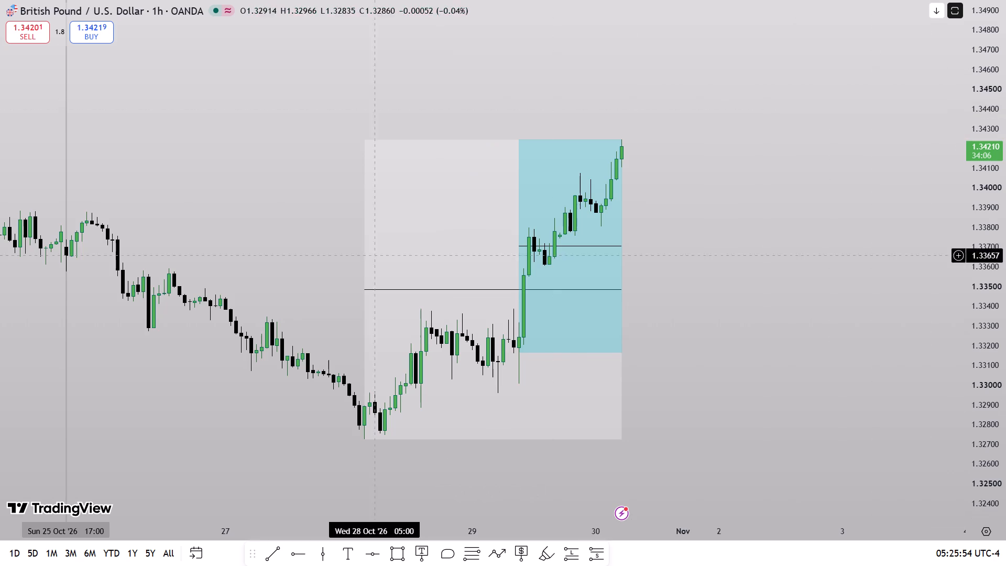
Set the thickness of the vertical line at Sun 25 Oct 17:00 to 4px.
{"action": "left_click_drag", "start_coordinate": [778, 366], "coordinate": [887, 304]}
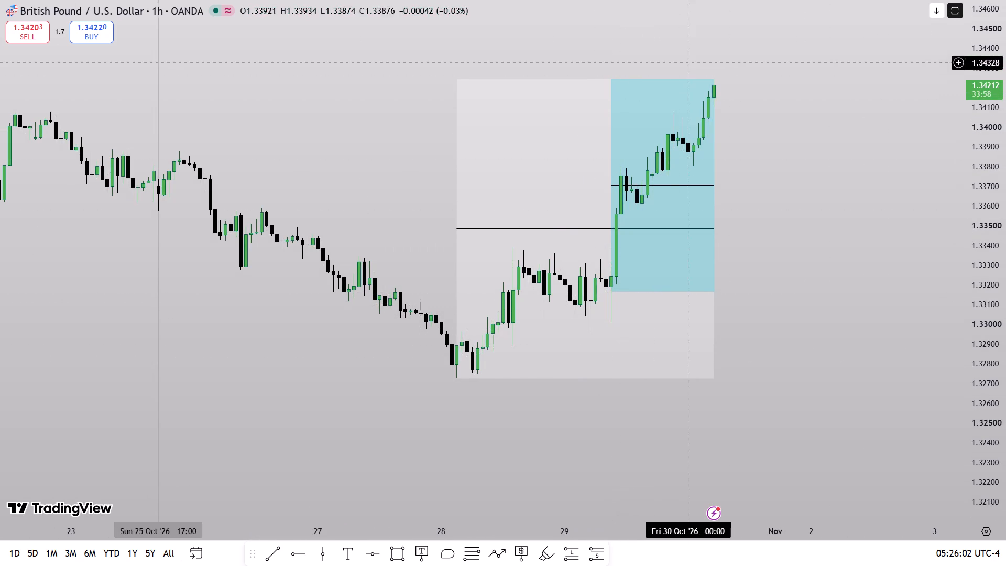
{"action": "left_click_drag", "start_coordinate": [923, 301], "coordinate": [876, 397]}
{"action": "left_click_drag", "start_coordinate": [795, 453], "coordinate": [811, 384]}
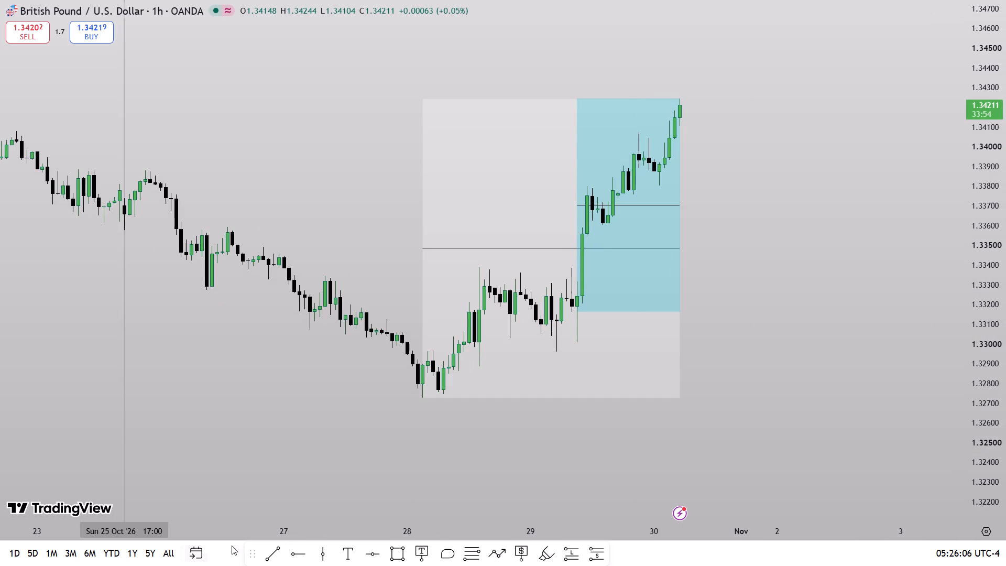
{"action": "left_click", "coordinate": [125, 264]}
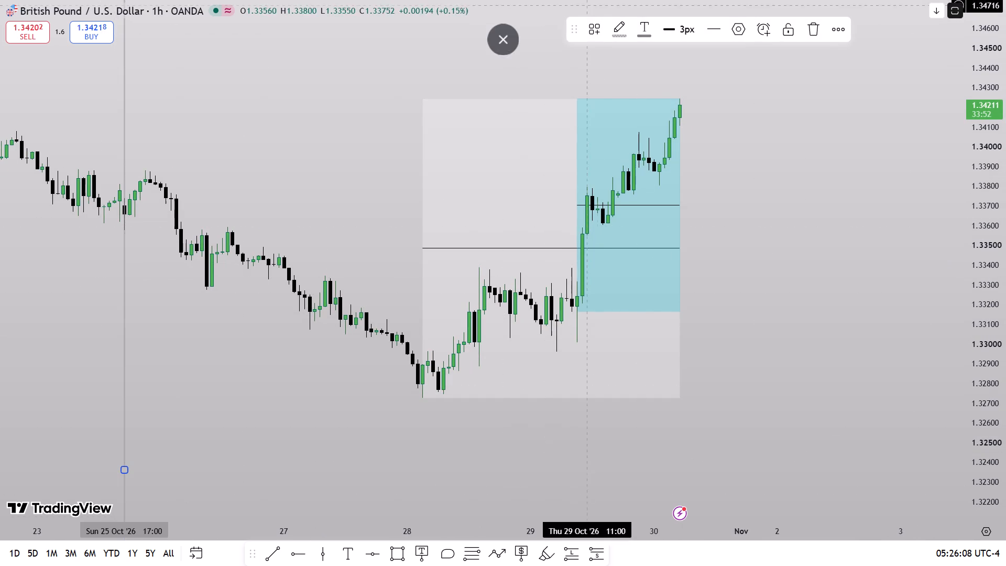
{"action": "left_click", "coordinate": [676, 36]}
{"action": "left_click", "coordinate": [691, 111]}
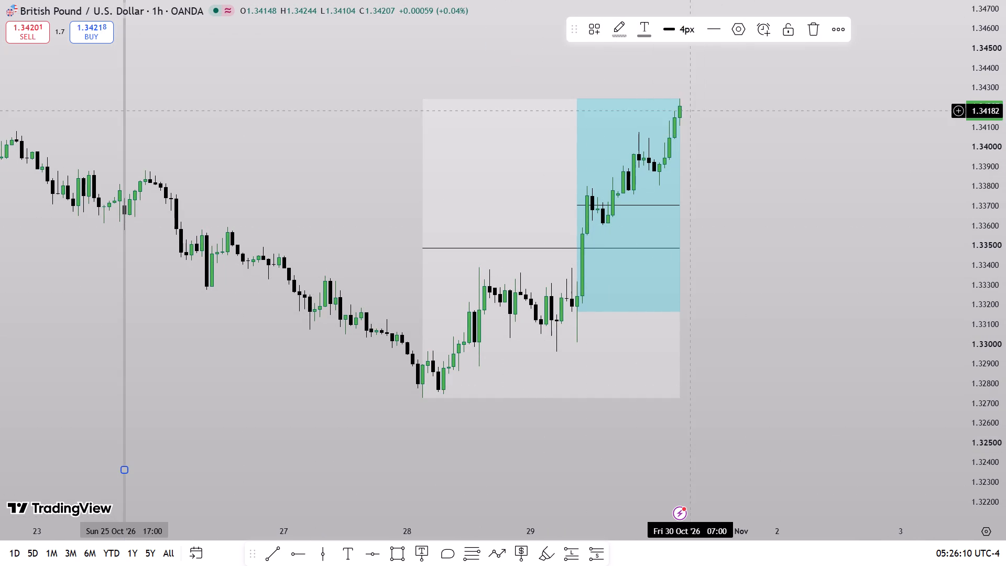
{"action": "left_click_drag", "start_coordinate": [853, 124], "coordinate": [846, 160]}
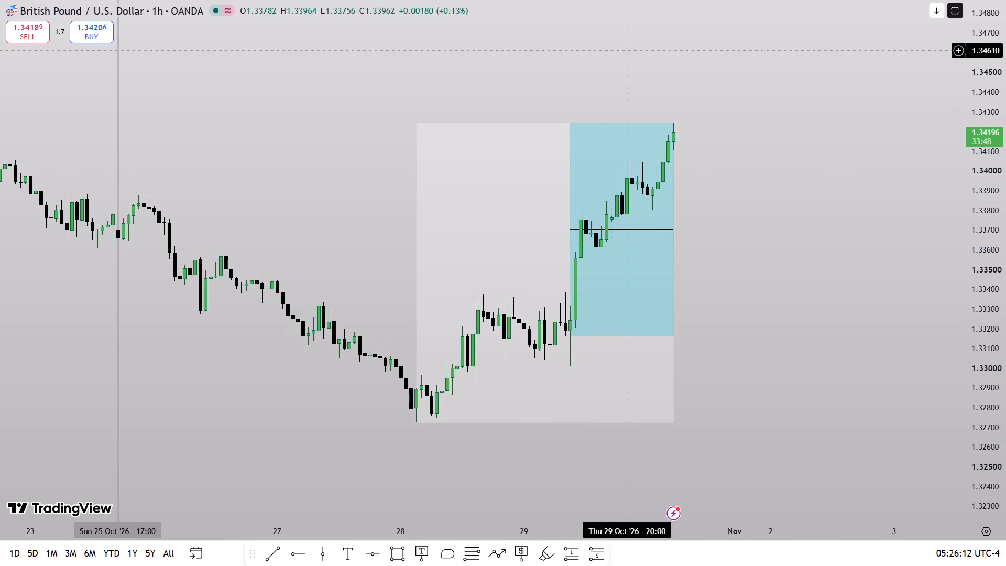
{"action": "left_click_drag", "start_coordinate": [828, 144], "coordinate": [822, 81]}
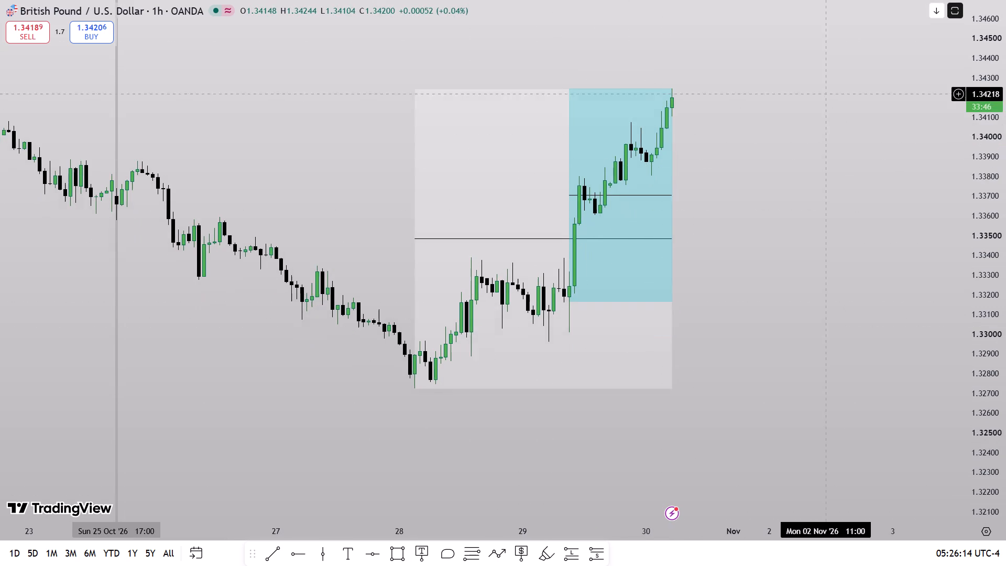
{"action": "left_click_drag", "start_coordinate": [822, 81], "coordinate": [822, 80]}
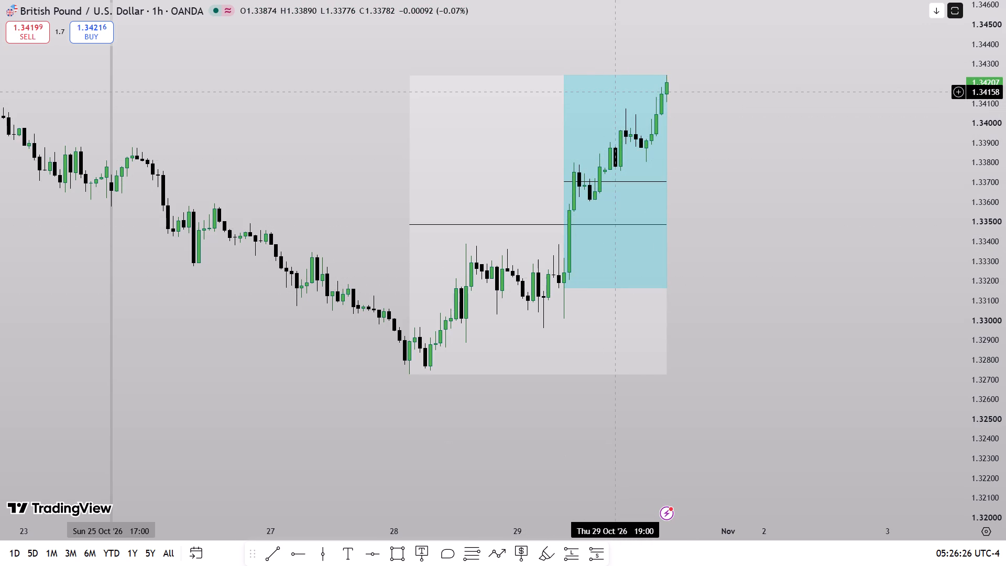
Undo the vertical line's thickness changes and the drawing of the two shaded range rectangles.
{"action": "key", "text": "ctrl+z"}
{"action": "key", "text": "ctrl+z"}
{"action": "key", "text": "ctrl+z"}
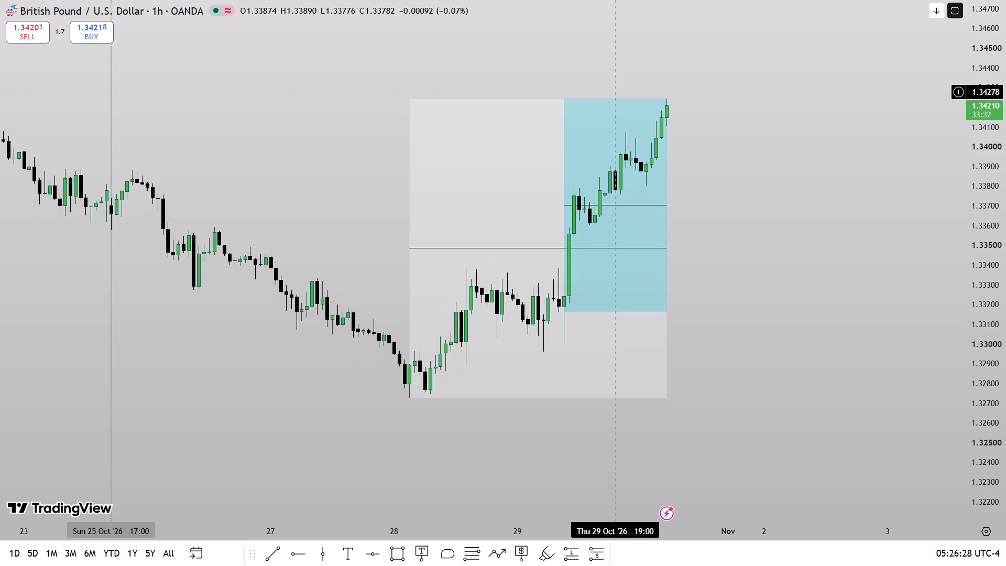
{"action": "key", "text": "ctrl+z"}
{"action": "key", "text": "ctrl+z"}
{"action": "key", "text": "ctrl+z"}
{"action": "key", "text": "ctrl+z"}
{"action": "key", "text": "ctrl+z"}
{"action": "key", "text": "ctrl+z"}
{"action": "key", "text": "ctrl+z"}
{"action": "key", "text": "ctrl+z"}
{"action": "key", "text": "ctrl+z"}
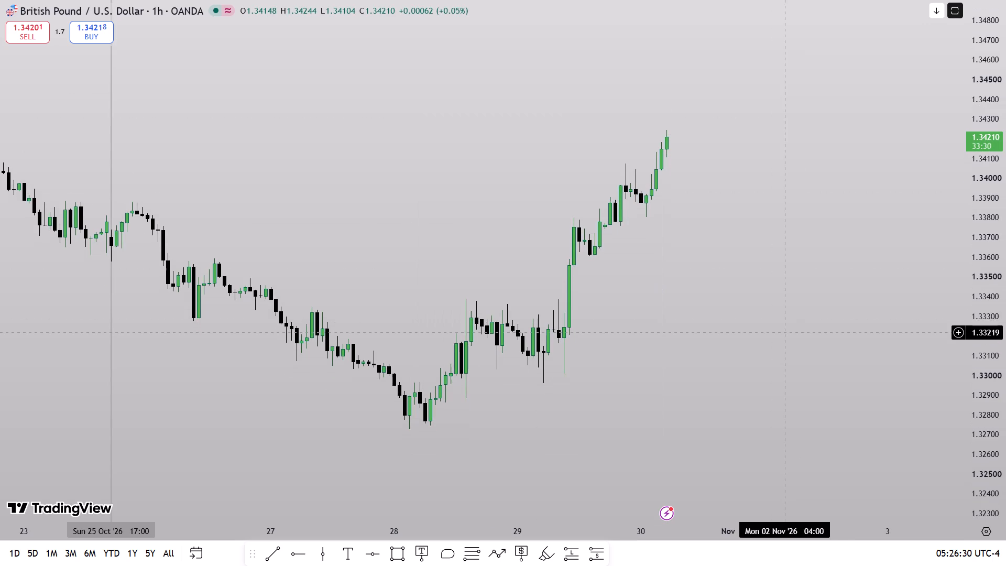
Undo the clearing of the chart's earlier drawings, such as the buyside liquidity, NDOG and F.FVG levels.
{"action": "key", "text": "ctrl+z"}
{"action": "key", "text": "ctrl+z"}
{"action": "key", "text": "ctrl+z"}
{"action": "key", "text": "ctrl+z"}
{"action": "key", "text": "ctrl+z"}
{"action": "key", "text": "ctrl+z"}
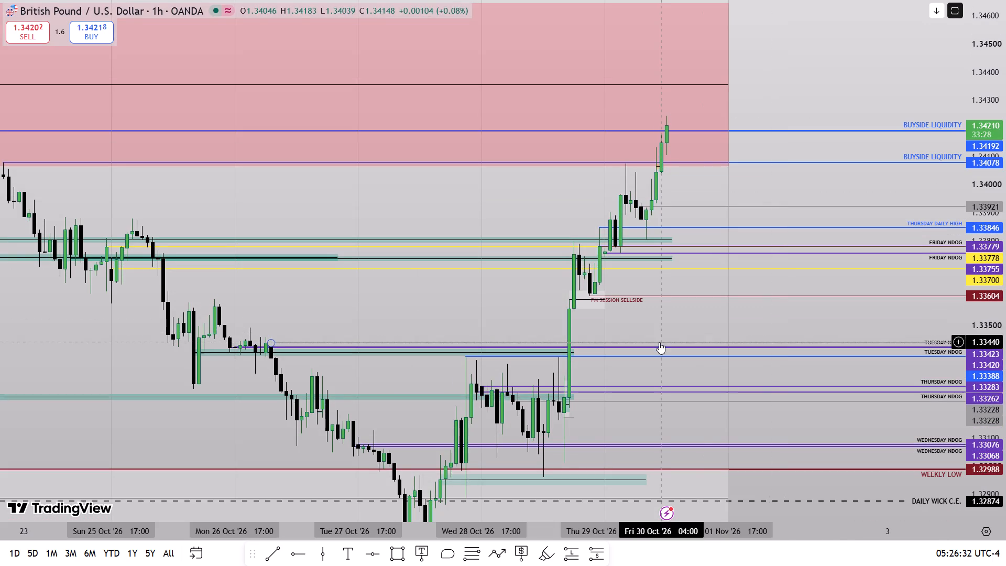
Switch the GBPUSD chart to the 1-minute interval.
{"action": "left_click_drag", "start_coordinate": [659, 333], "coordinate": [422, 356]}
{"action": "left_click_drag", "start_coordinate": [1005, 349], "coordinate": [989, 326]}
{"action": "key", "text": "1"}
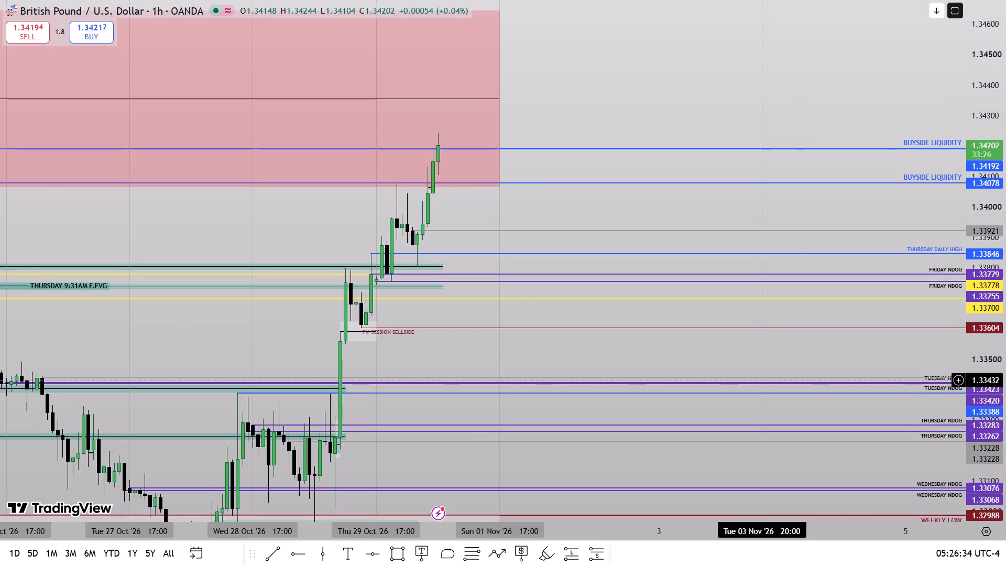
{"action": "key", "text": "Return"}
Examine the 1-minute price action on the morning of Thursday 29 October around the Monday F.FVG and Tuesday NDOG levels.
{"action": "scroll", "coordinate": [690, 419], "scroll_direction": "down", "scroll_amount": 20}
{"action": "scroll", "coordinate": [690, 419], "scroll_direction": "down", "scroll_amount": 9}
{"action": "scroll", "coordinate": [584, 396], "scroll_direction": "down", "scroll_amount": 4}
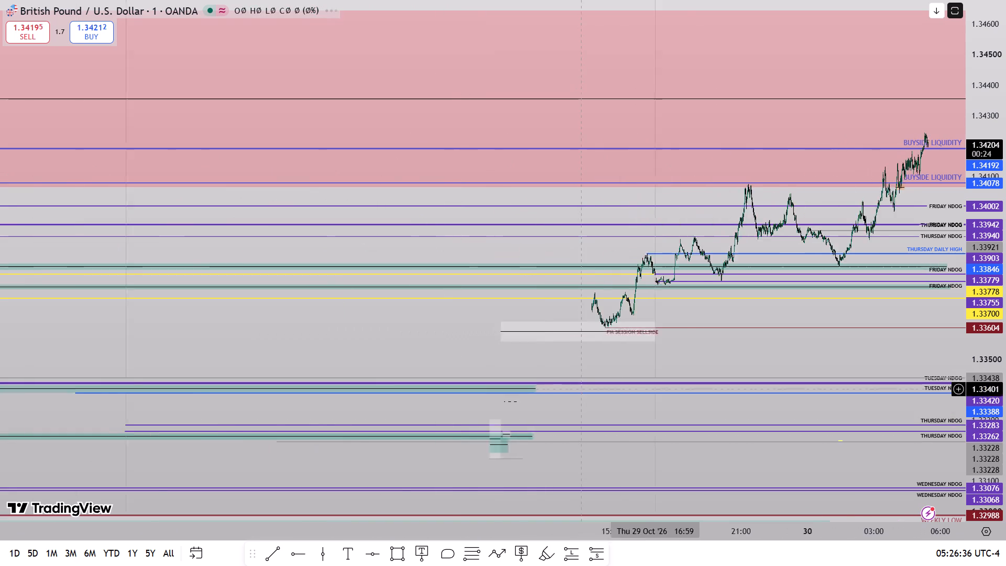
{"action": "scroll", "coordinate": [589, 398], "scroll_direction": "down", "scroll_amount": 6}
{"action": "left_click_drag", "start_coordinate": [1005, 433], "coordinate": [994, 295]}
{"action": "scroll", "coordinate": [742, 417], "scroll_direction": "up", "scroll_amount": 4}
{"action": "left_click_drag", "start_coordinate": [651, 428], "coordinate": [1005, 193]}
{"action": "scroll", "coordinate": [760, 333], "scroll_direction": "up", "scroll_amount": 5}
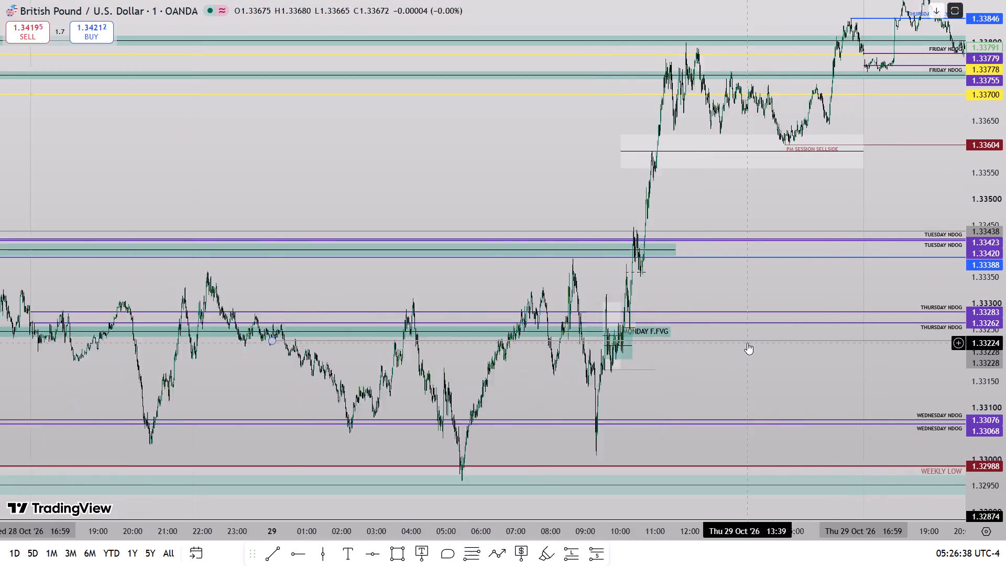
{"action": "scroll", "coordinate": [747, 343], "scroll_direction": "up", "scroll_amount": 7}
{"action": "left_click_drag", "start_coordinate": [495, 393], "coordinate": [930, 401]}
{"action": "scroll", "coordinate": [609, 401], "scroll_direction": "up", "scroll_amount": 10}
{"action": "left_click_drag", "start_coordinate": [474, 386], "coordinate": [873, 370]}
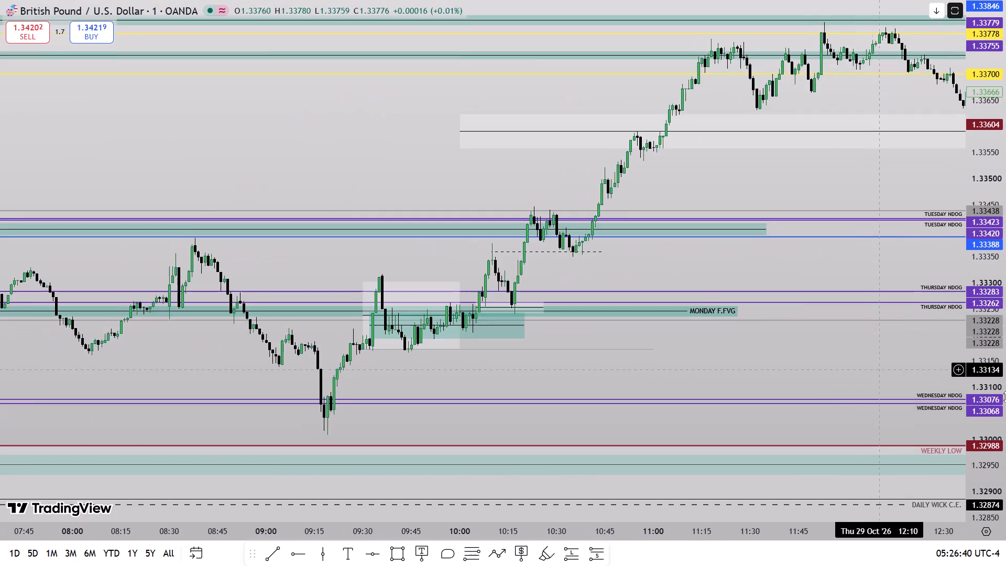
{"action": "left_click_drag", "start_coordinate": [1005, 400], "coordinate": [975, 186]}
{"action": "left_click_drag", "start_coordinate": [720, 239], "coordinate": [464, 469]}
{"action": "left_click_drag", "start_coordinate": [606, 340], "coordinate": [918, 187]}
{"action": "scroll", "coordinate": [772, 349], "scroll_direction": "up", "scroll_amount": 5}
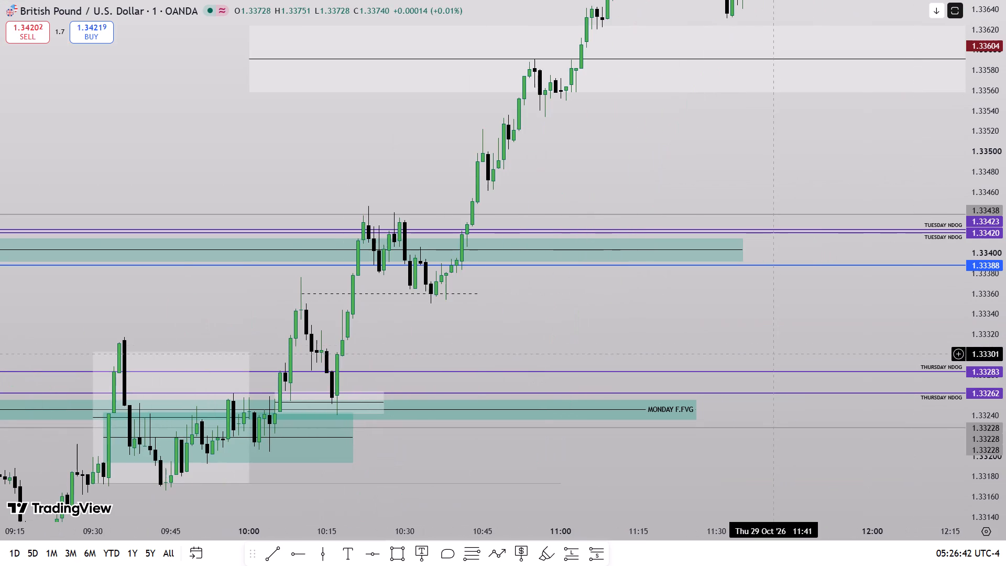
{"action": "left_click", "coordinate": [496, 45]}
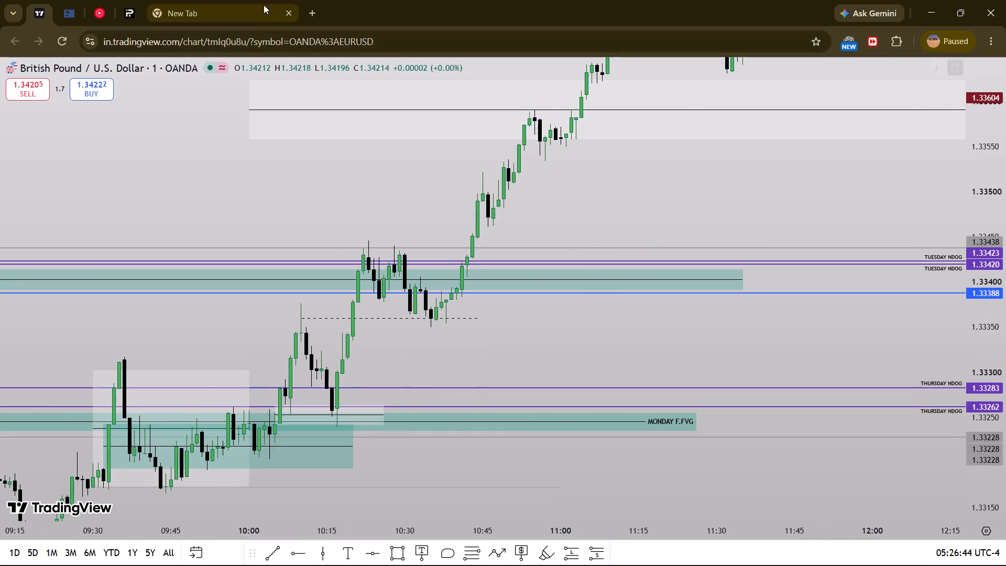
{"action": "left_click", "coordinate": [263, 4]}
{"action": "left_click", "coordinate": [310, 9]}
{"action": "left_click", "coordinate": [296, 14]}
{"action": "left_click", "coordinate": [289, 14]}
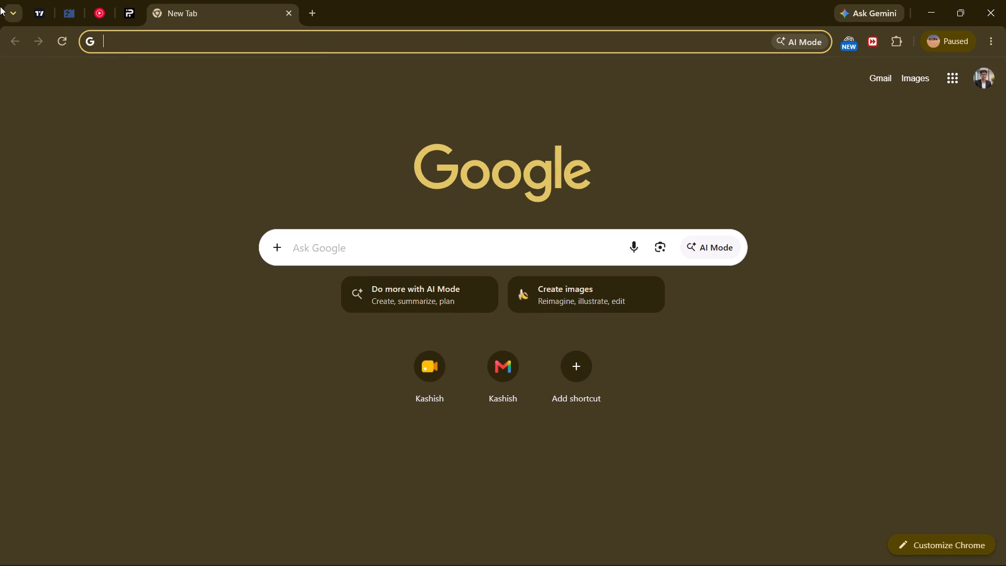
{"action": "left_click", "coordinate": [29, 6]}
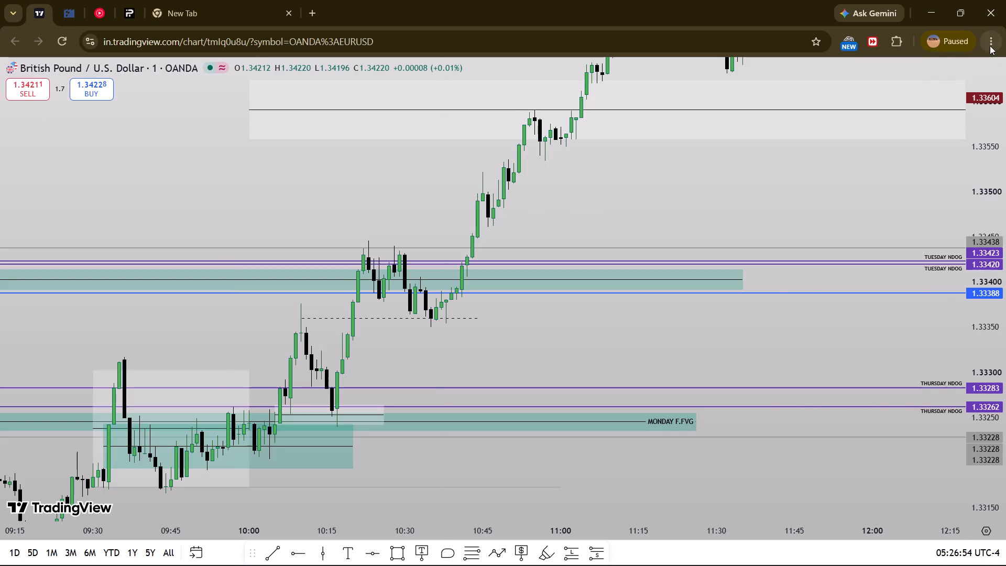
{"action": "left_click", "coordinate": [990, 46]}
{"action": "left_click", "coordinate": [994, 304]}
Switch the GBPUSD chart to the 1-hour interval.
{"action": "key", "text": "1"}
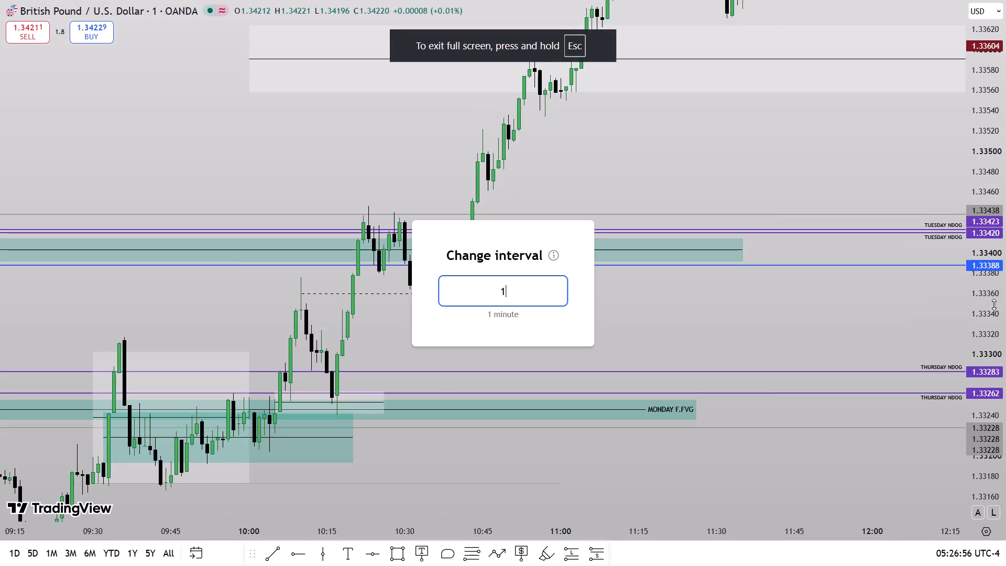
{"action": "key", "text": "h"}
{"action": "key", "text": "Return"}
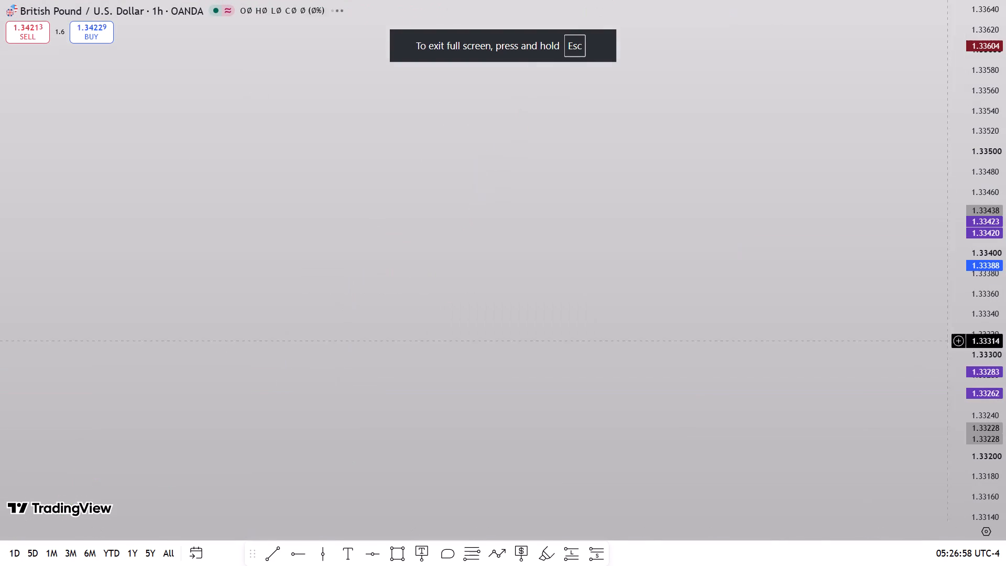
Reset the chart view and examine the latest hourly candles of 29 and 30 October around the buyside liquidity levels.
{"action": "scroll", "coordinate": [714, 400], "scroll_direction": "up", "scroll_amount": 10}
{"action": "left_click_drag", "start_coordinate": [718, 385], "coordinate": [126, 407]}
{"action": "left_click_drag", "start_coordinate": [1005, 255], "coordinate": [723, 505]}
{"action": "left_click_drag", "start_coordinate": [485, 409], "coordinate": [0, 410]}
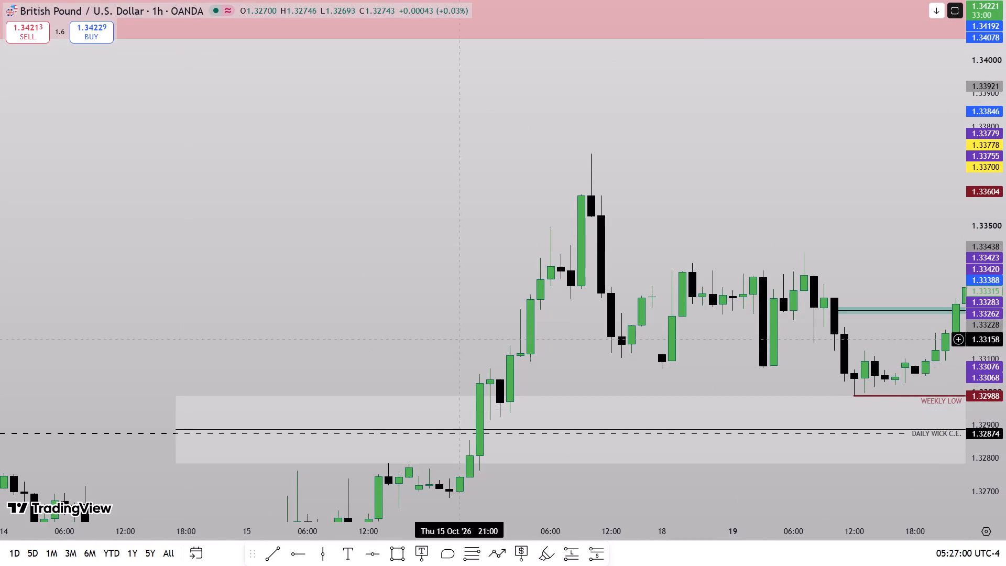
{"action": "left_click_drag", "start_coordinate": [757, 350], "coordinate": [0, 267]}
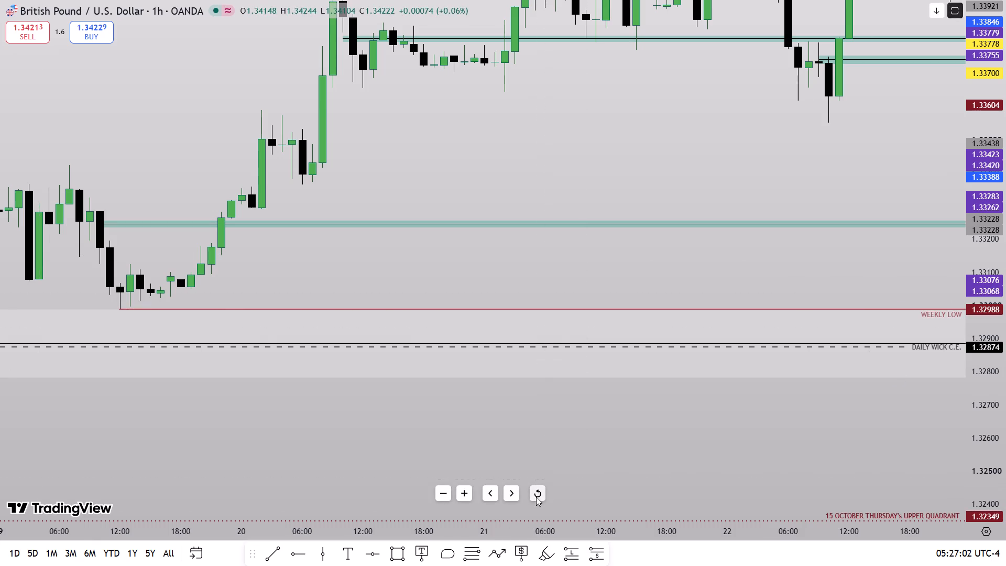
{"action": "left_click", "coordinate": [536, 497]}
{"action": "left_click_drag", "start_coordinate": [1005, 397], "coordinate": [991, 328]}
{"action": "scroll", "coordinate": [768, 473], "scroll_direction": "up", "scroll_amount": 6}
{"action": "left_click_drag", "start_coordinate": [871, 376], "coordinate": [520, 519]}
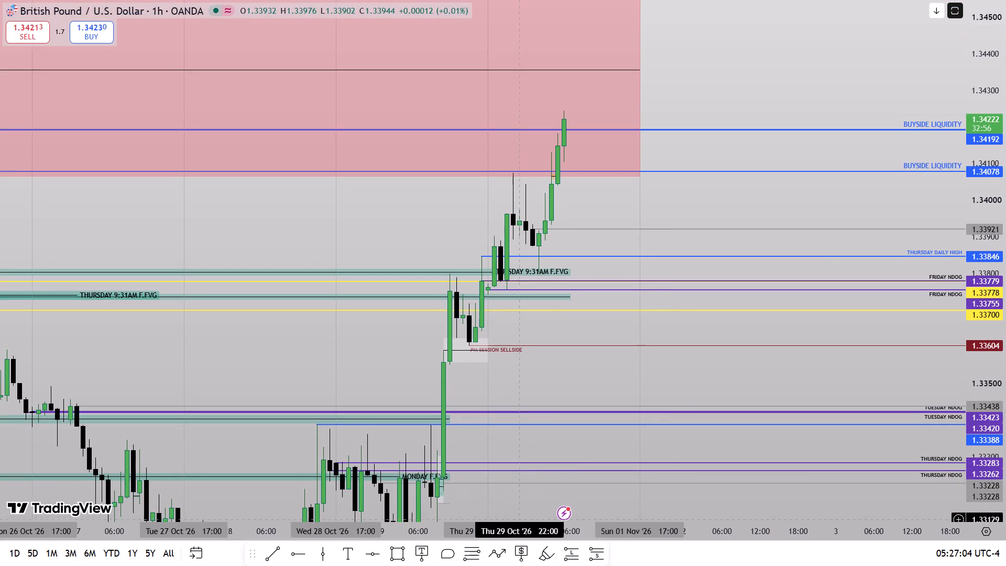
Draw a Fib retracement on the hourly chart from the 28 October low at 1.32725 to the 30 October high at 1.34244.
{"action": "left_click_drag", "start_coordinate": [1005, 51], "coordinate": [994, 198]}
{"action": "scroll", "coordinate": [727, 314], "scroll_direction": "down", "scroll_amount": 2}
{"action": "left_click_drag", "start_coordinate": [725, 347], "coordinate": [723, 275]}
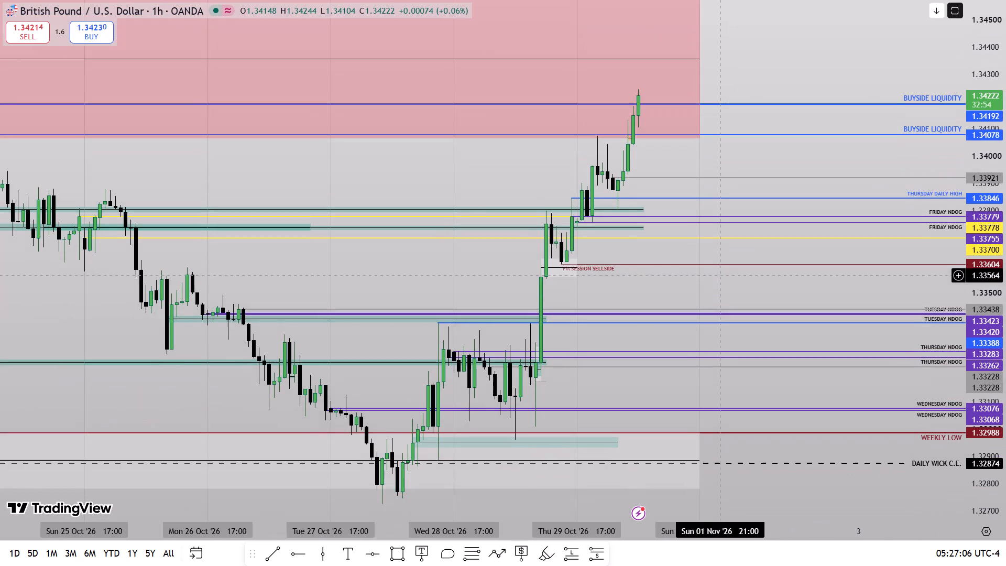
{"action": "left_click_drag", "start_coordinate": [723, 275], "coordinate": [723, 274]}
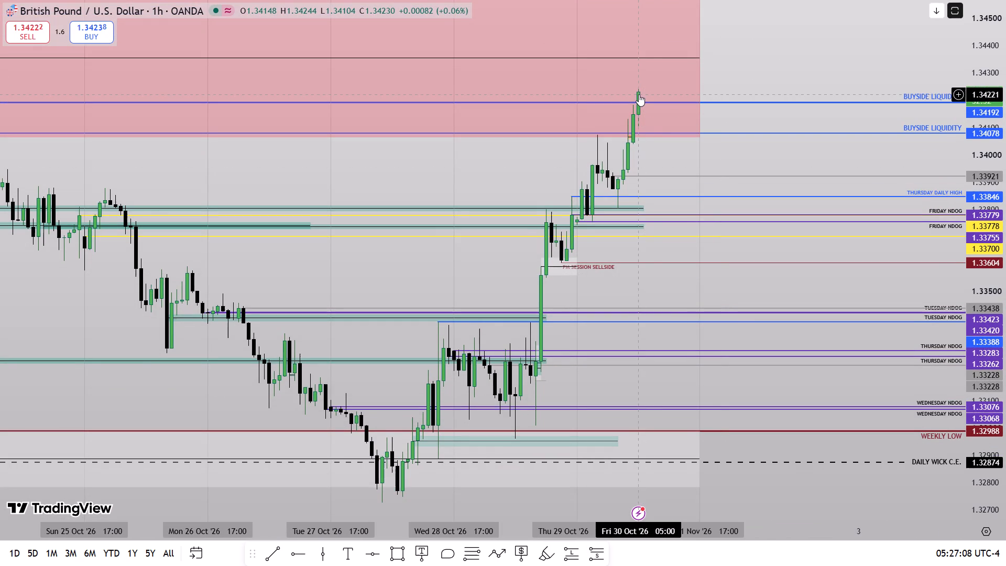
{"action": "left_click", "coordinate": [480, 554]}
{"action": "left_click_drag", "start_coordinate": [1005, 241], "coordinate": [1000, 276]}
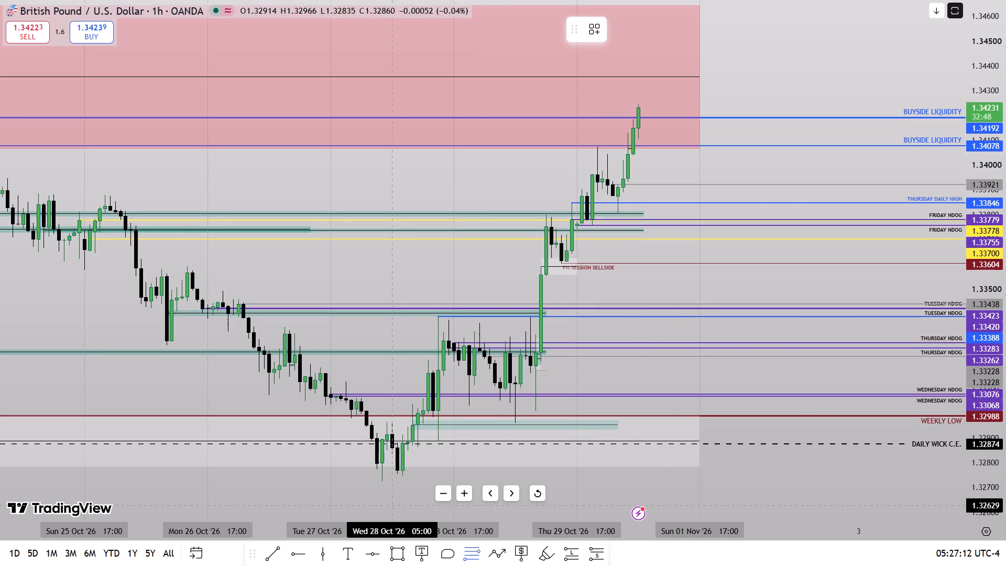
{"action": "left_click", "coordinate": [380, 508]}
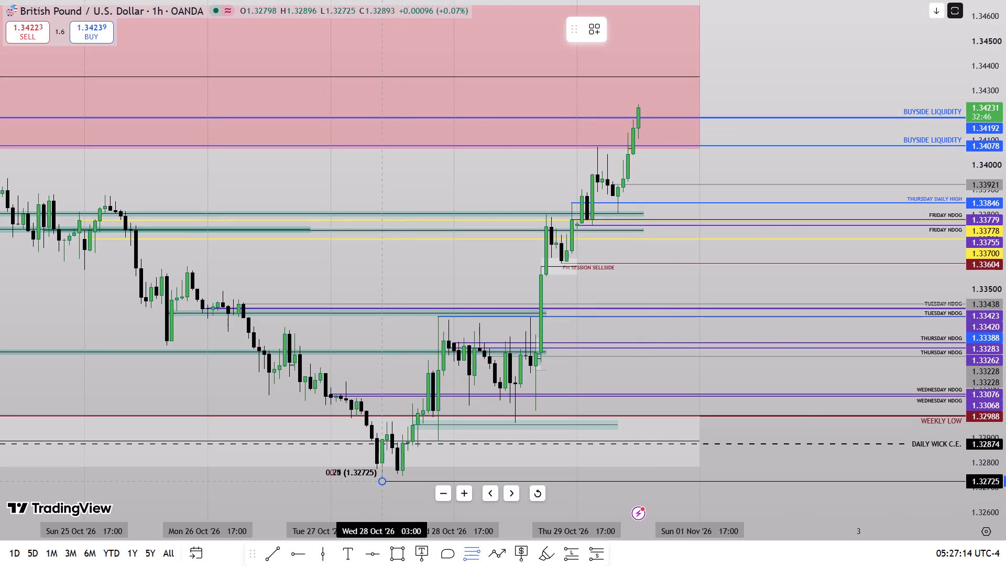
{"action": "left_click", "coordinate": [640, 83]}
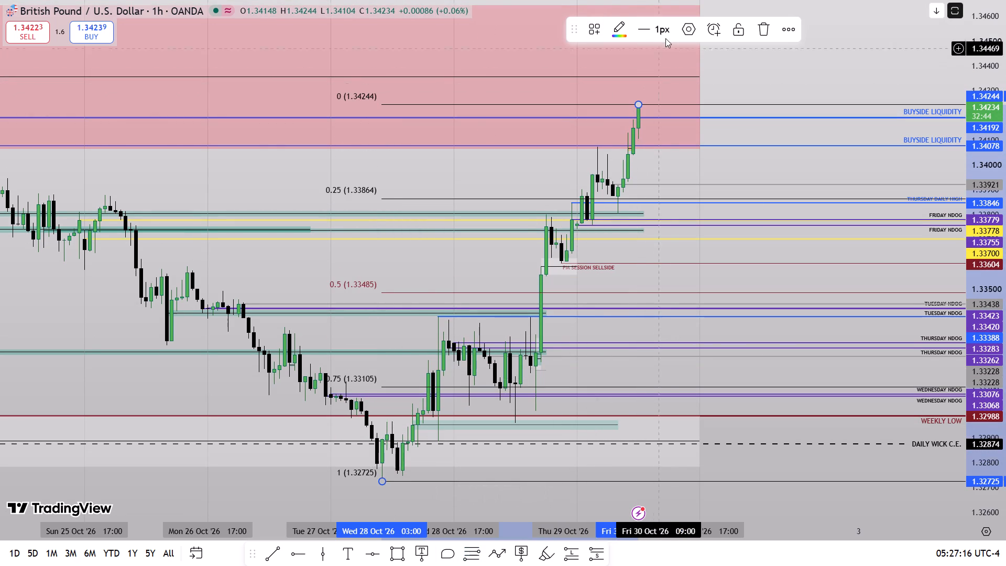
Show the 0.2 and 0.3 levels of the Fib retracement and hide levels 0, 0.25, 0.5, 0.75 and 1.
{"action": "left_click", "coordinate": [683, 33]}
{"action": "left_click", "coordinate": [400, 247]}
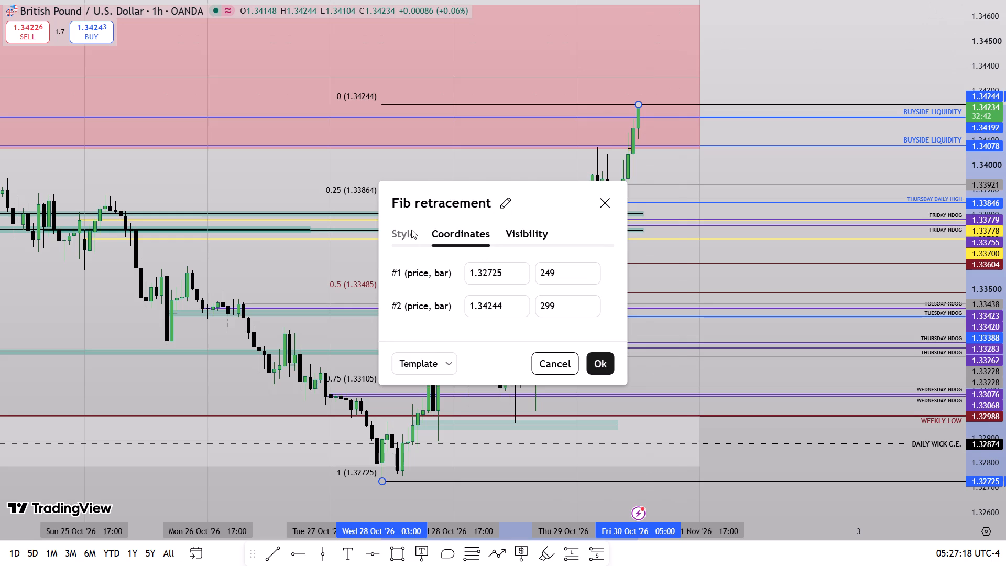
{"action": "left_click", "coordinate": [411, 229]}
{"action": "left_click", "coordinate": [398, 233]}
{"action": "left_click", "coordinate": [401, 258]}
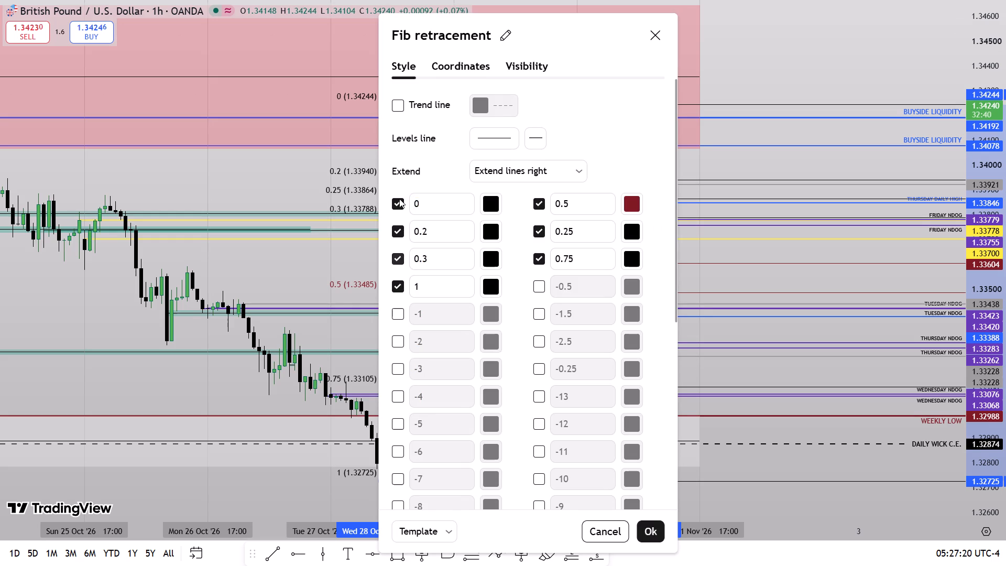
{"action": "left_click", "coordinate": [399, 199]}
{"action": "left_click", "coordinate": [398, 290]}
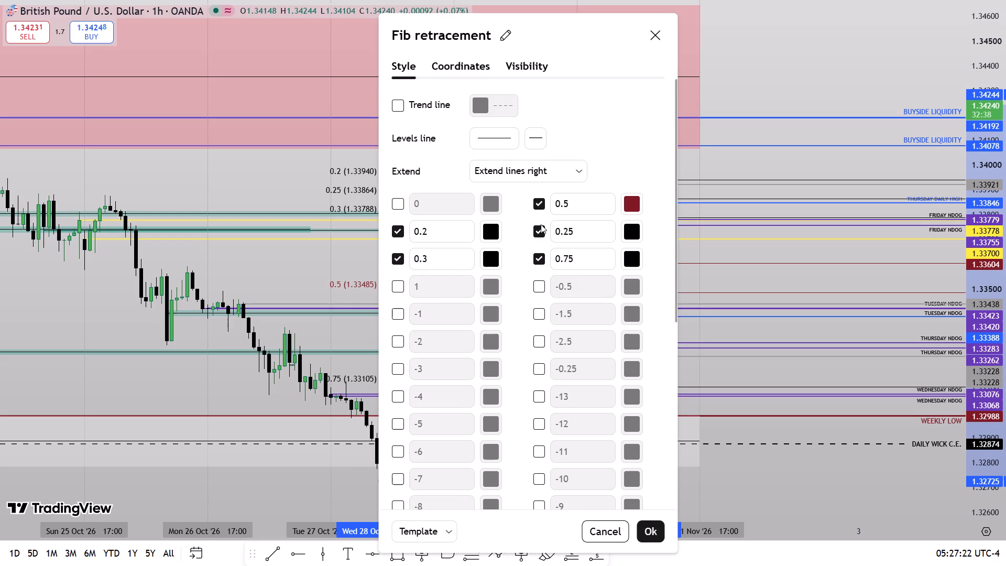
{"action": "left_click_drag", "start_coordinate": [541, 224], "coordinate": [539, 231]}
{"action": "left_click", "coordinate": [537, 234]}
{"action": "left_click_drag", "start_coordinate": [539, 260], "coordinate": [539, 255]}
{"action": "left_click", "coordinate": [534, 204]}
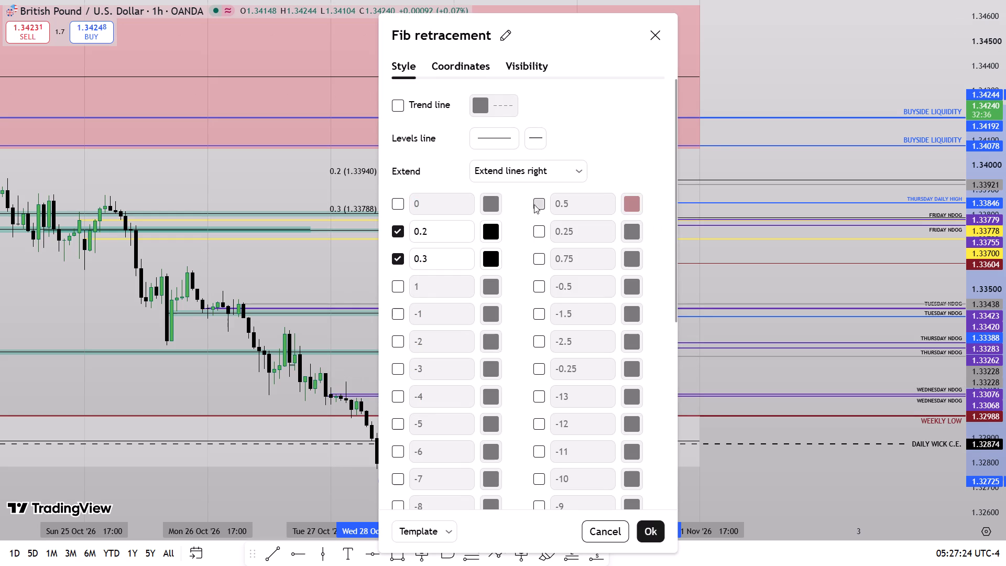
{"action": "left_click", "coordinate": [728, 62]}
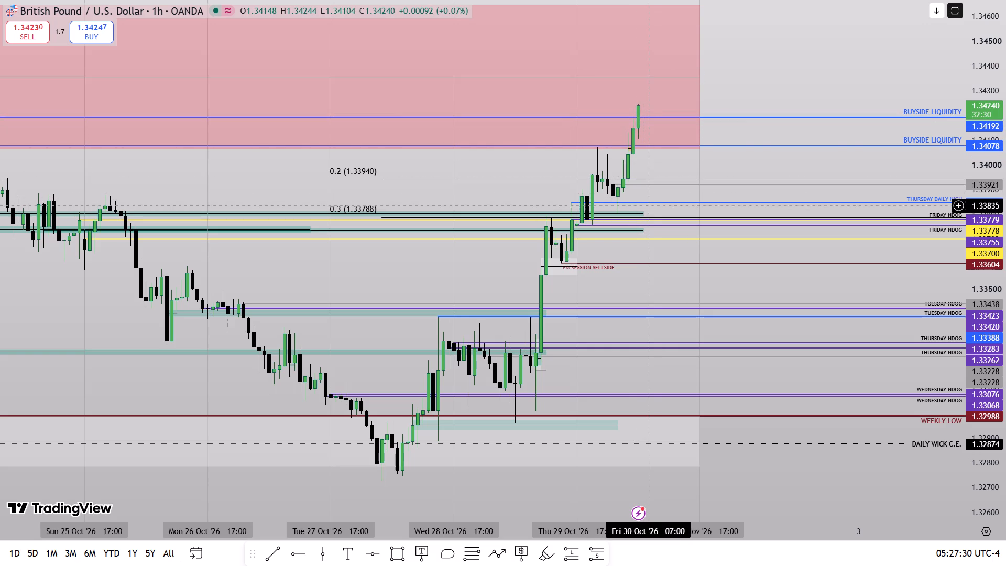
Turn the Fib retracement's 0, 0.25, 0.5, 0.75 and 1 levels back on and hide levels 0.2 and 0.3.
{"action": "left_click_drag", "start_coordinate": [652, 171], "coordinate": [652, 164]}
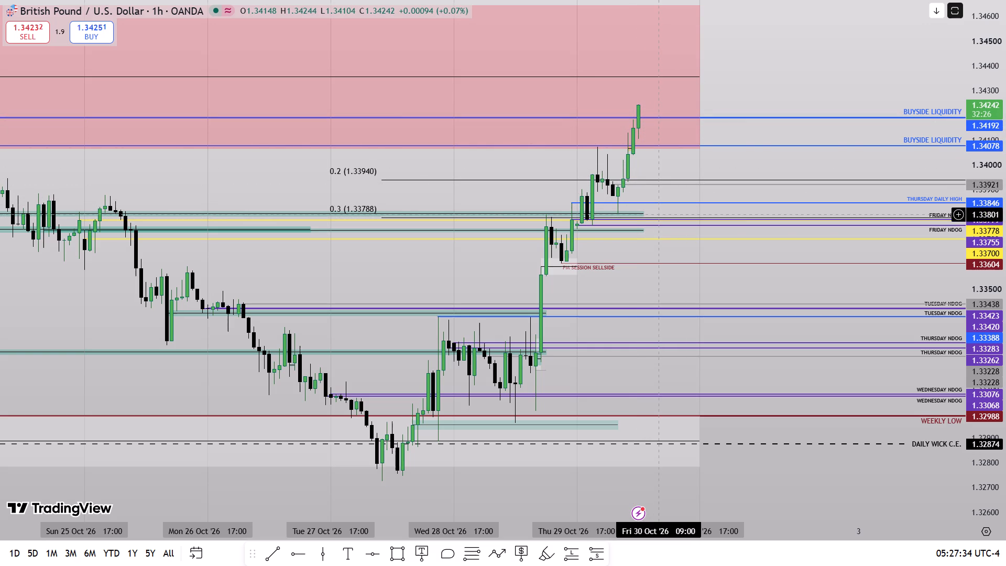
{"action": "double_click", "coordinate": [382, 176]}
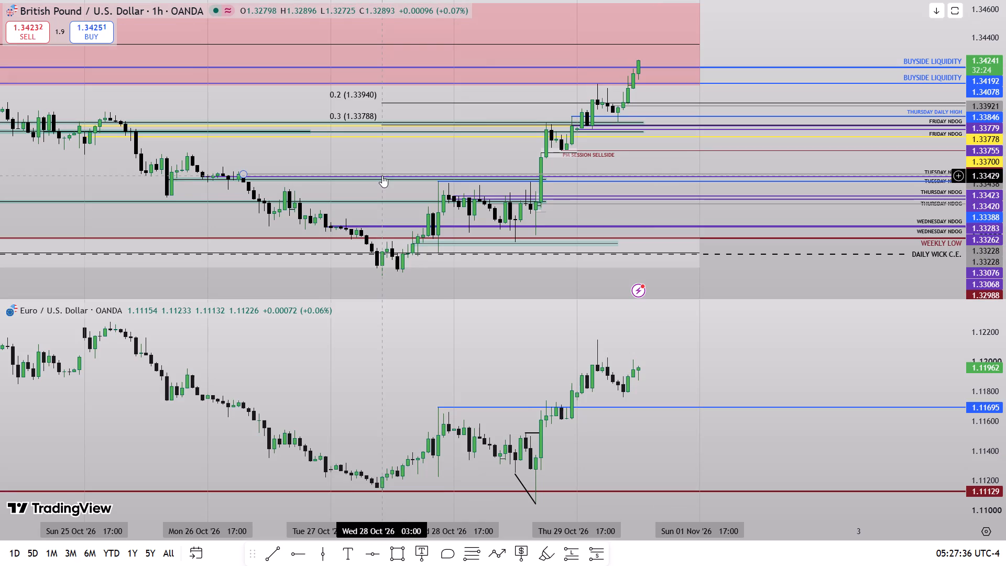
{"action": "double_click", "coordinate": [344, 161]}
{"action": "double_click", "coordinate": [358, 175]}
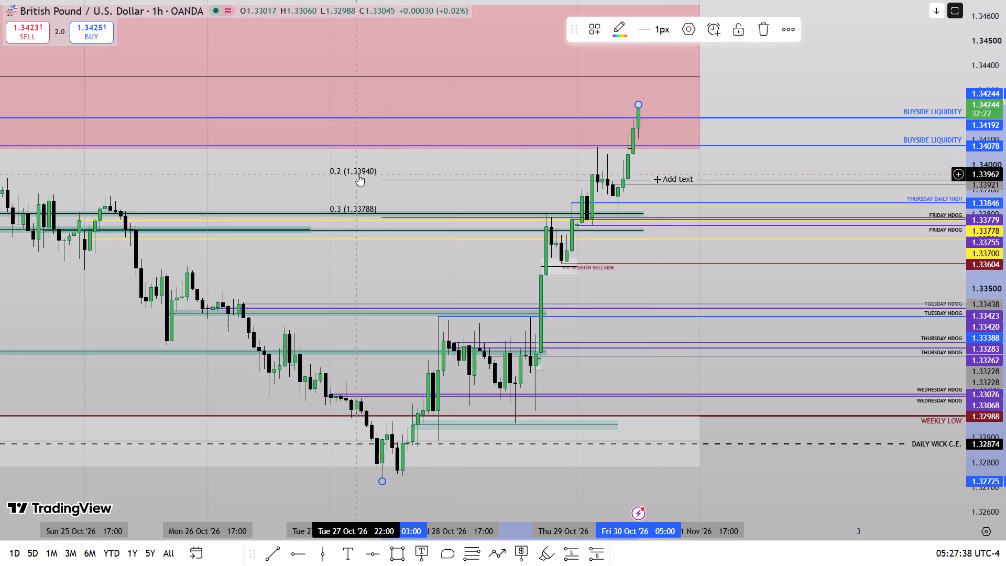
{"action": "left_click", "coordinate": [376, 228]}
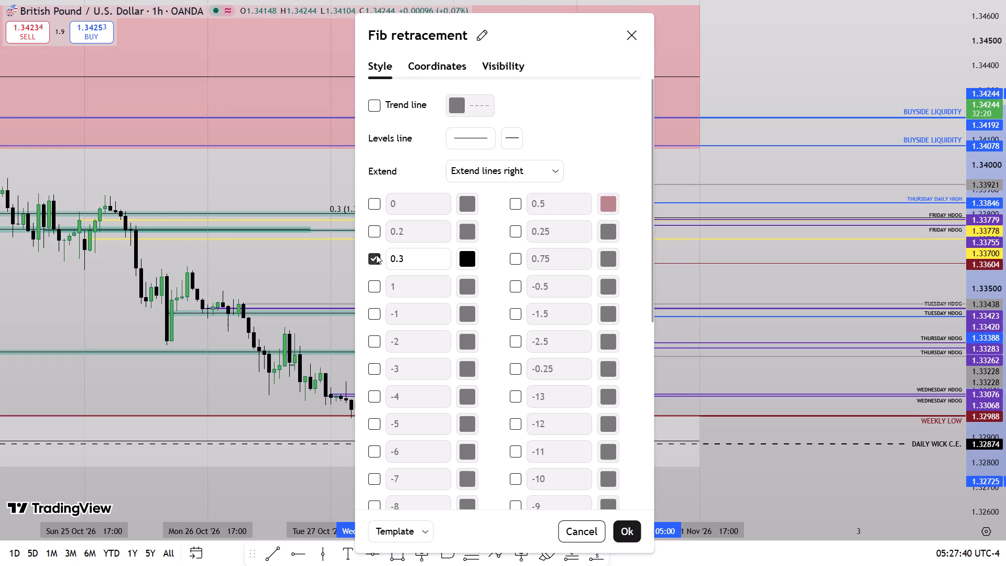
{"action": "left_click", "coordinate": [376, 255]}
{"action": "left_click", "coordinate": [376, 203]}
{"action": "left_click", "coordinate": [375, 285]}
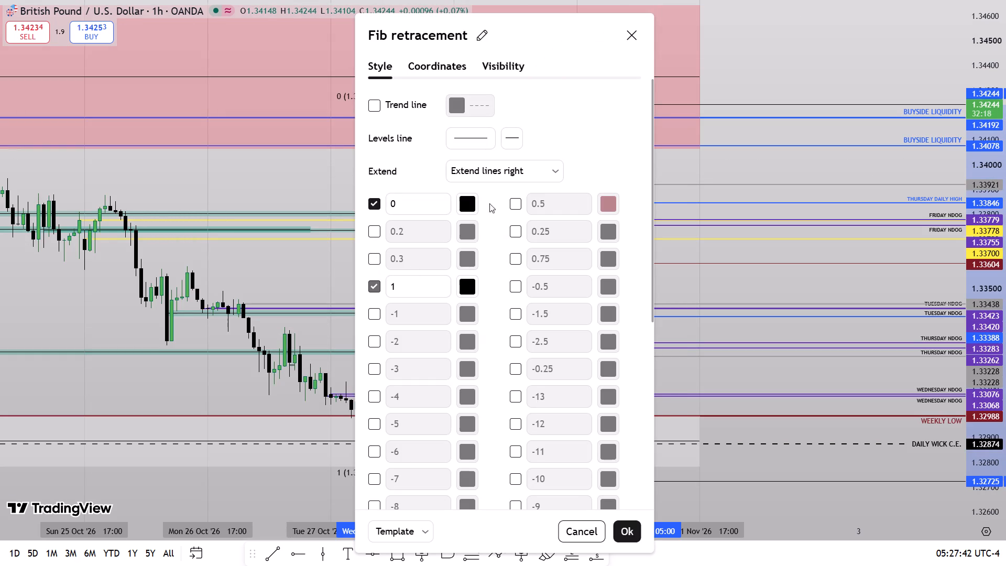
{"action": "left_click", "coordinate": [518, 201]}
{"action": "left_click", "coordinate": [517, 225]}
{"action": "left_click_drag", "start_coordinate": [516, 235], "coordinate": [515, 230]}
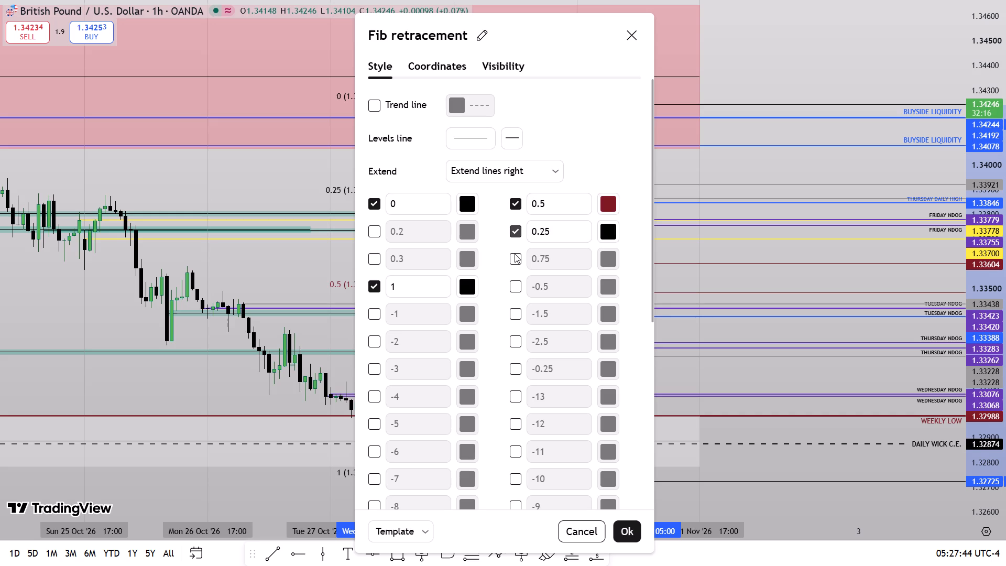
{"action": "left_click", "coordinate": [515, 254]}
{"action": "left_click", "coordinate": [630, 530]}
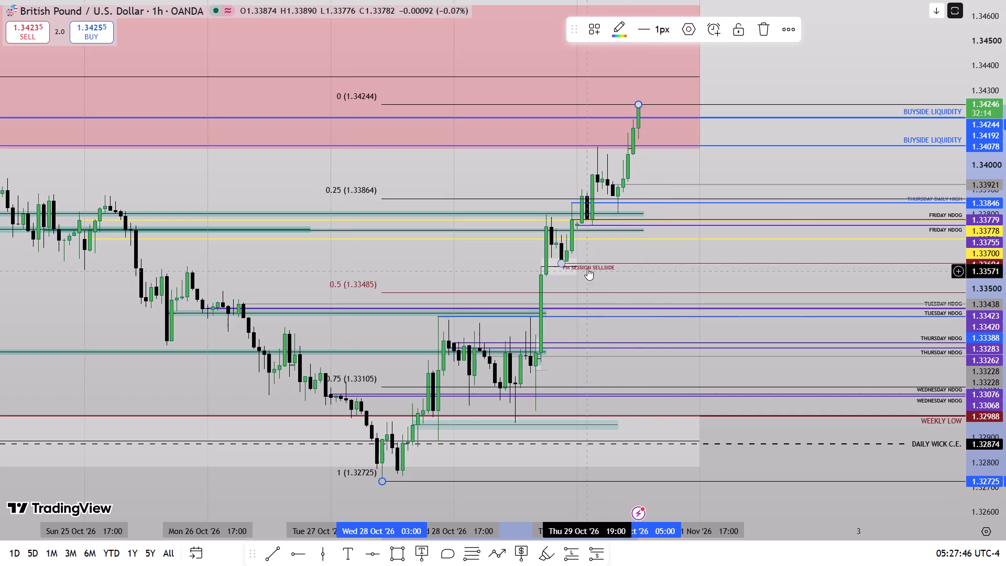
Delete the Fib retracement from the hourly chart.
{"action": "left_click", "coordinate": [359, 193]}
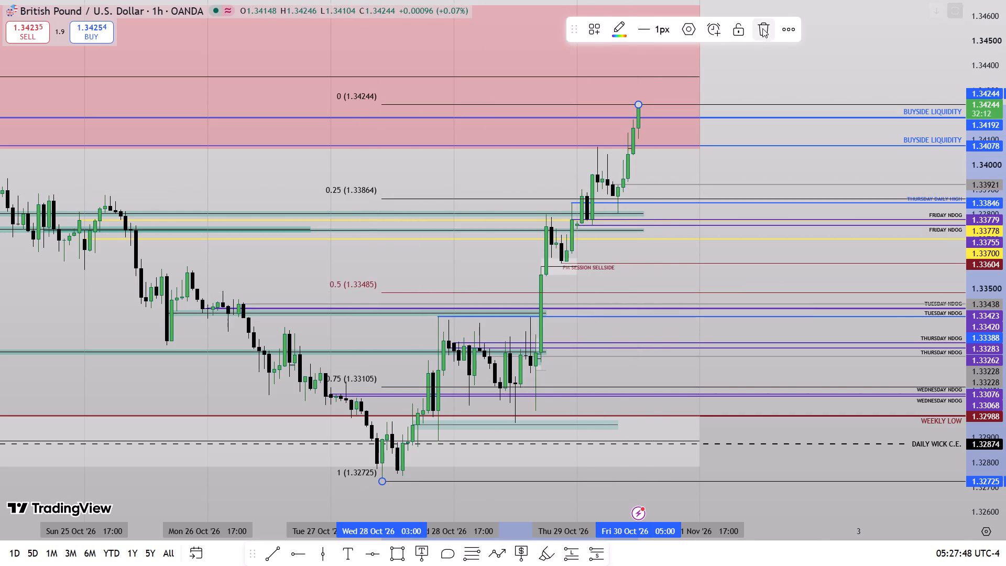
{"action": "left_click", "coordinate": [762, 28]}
Switch the GBPUSD chart to the 1-day interval.
{"action": "left_click_drag", "start_coordinate": [783, 50], "coordinate": [739, 152]}
{"action": "left_click_drag", "start_coordinate": [1005, 129], "coordinate": [981, 248]}
{"action": "scroll", "coordinate": [824, 329], "scroll_direction": "down", "scroll_amount": 8}
{"action": "left_click_drag", "start_coordinate": [887, 159], "coordinate": [884, 165]}
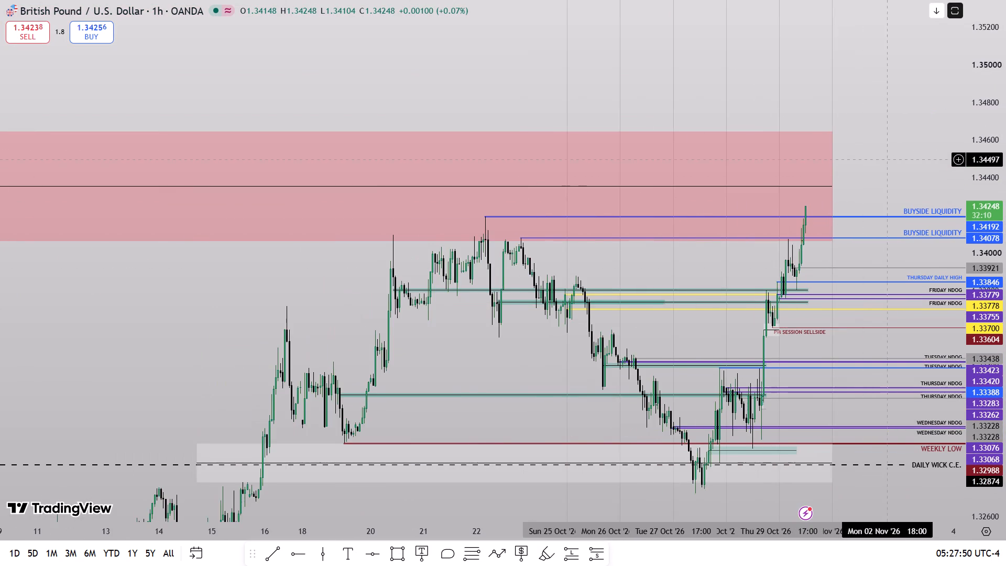
{"action": "left_click_drag", "start_coordinate": [884, 165], "coordinate": [744, 182]}
{"action": "scroll", "coordinate": [727, 260], "scroll_direction": "up", "scroll_amount": 5}
{"action": "type", "text": "1D"}
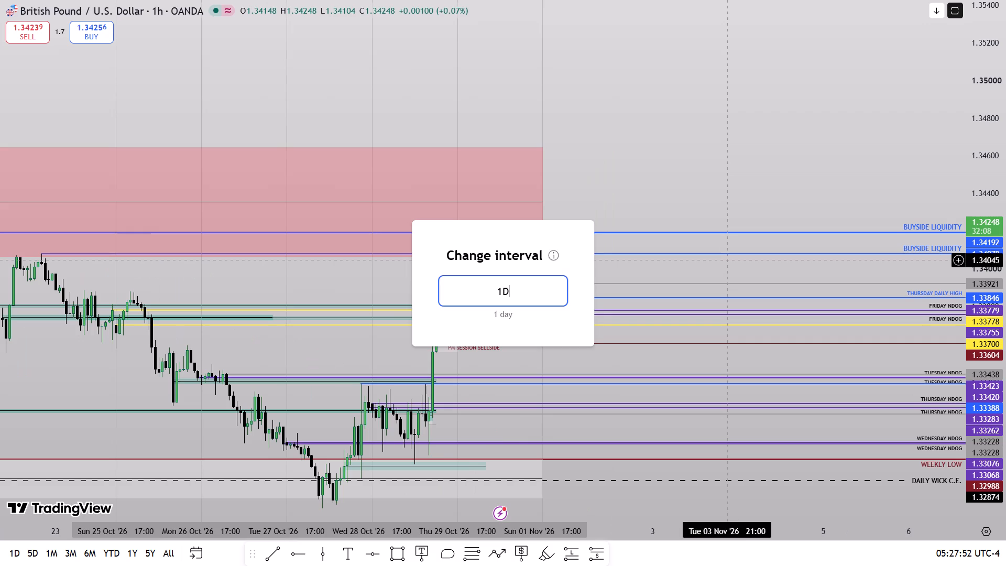
{"action": "key", "text": "Return"}
Examine the daily price action from spring to late October, including the red zone and the late-August swing high.
{"action": "scroll", "coordinate": [643, 323], "scroll_direction": "up", "scroll_amount": 2}
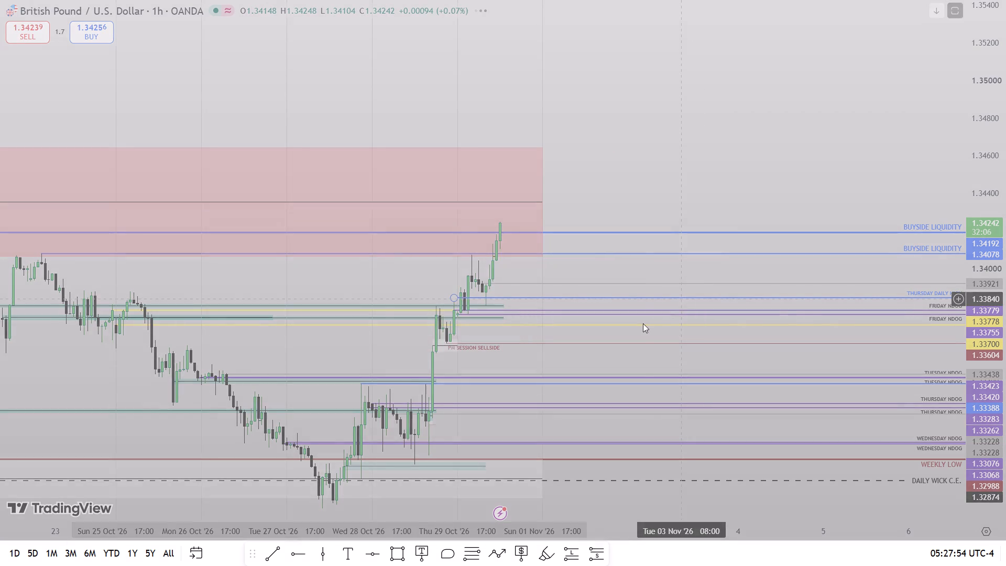
{"action": "scroll", "coordinate": [643, 323], "scroll_direction": "up", "scroll_amount": 7}
{"action": "left_click_drag", "start_coordinate": [360, 219], "coordinate": [683, 237]}
{"action": "left_click_drag", "start_coordinate": [1005, 132], "coordinate": [992, 227]}
{"action": "scroll", "coordinate": [648, 302], "scroll_direction": "up", "scroll_amount": 2}
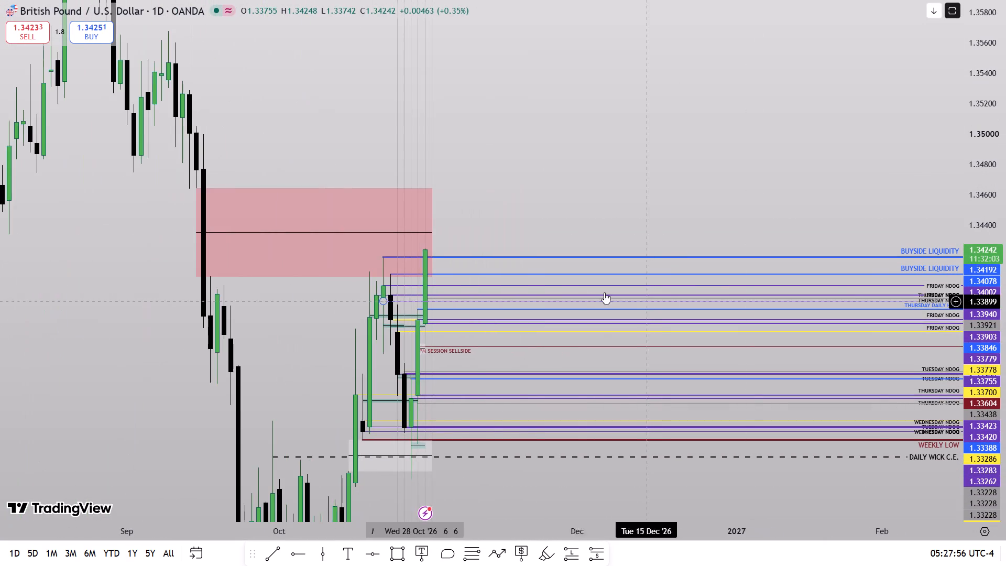
{"action": "left_click_drag", "start_coordinate": [509, 227], "coordinate": [584, 190]}
{"action": "left_click_drag", "start_coordinate": [1005, 289], "coordinate": [975, 134]}
{"action": "left_click_drag", "start_coordinate": [1005, 158], "coordinate": [975, 342]}
{"action": "scroll", "coordinate": [734, 398], "scroll_direction": "down", "scroll_amount": 2}
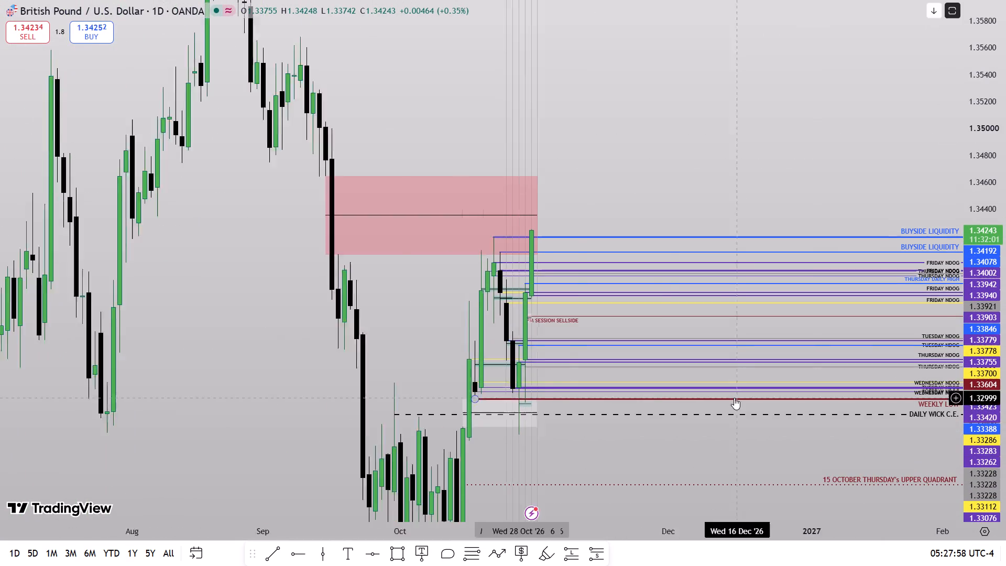
{"action": "left_click_drag", "start_coordinate": [650, 465], "coordinate": [636, 405]}
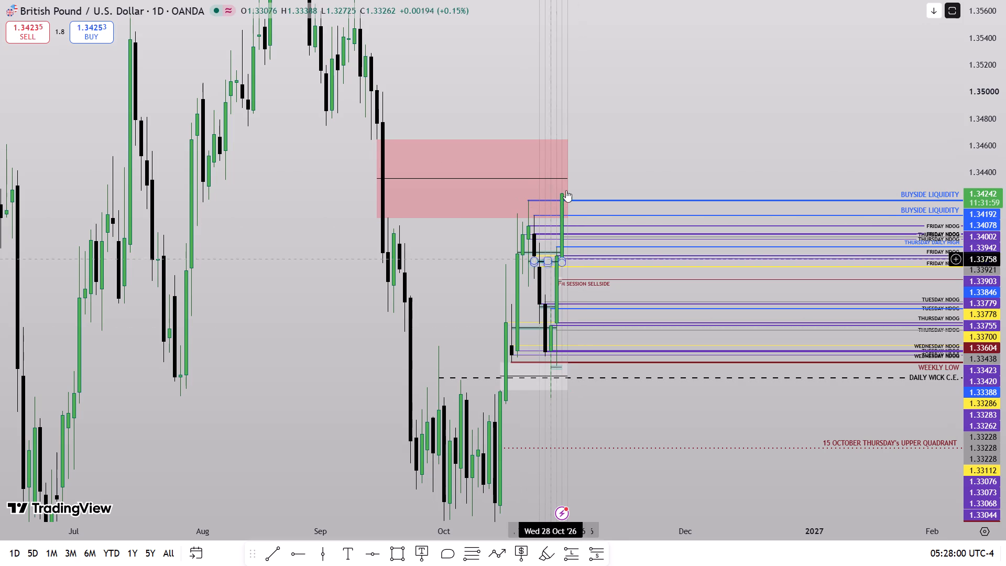
{"action": "left_click_drag", "start_coordinate": [653, 77], "coordinate": [652, 128]}
{"action": "left_click_drag", "start_coordinate": [1005, 82], "coordinate": [972, 255]}
{"action": "scroll", "coordinate": [715, 378], "scroll_direction": "down", "scroll_amount": 3}
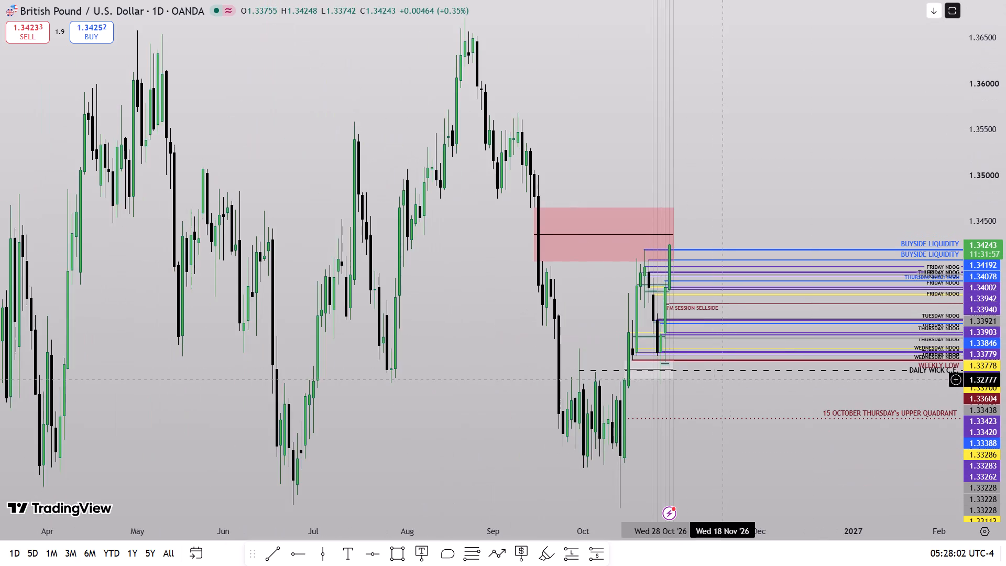
{"action": "left_click_drag", "start_coordinate": [729, 382], "coordinate": [455, 287]}
{"action": "left_click_drag", "start_coordinate": [580, 88], "coordinate": [646, 312]}
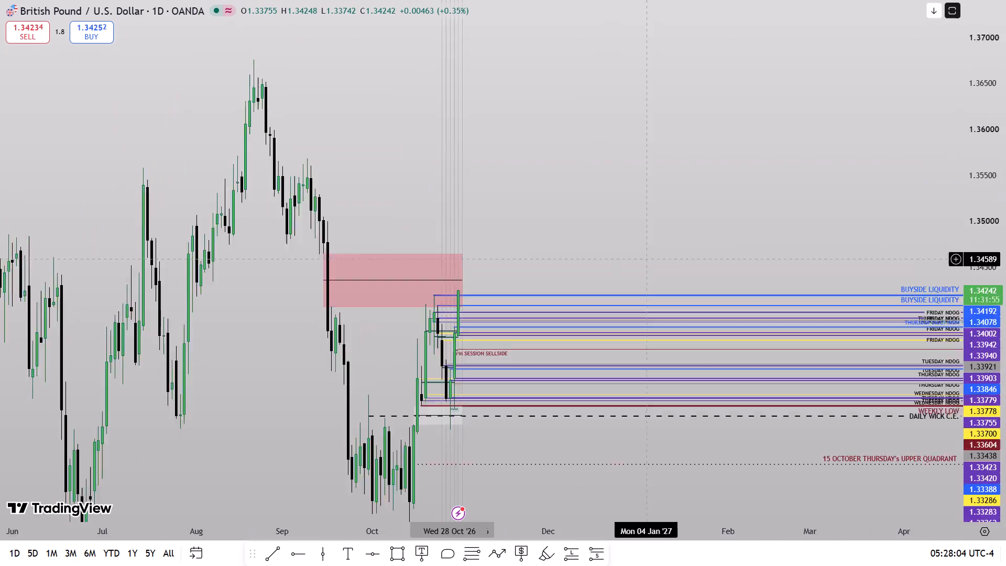
Draw a horizontal ray from the 26 August daily candle at about 1.36459 and set its line style to dotted.
{"action": "left_click_drag", "start_coordinate": [646, 312], "coordinate": [646, 330]}
{"action": "left_click_drag", "start_coordinate": [1003, 230], "coordinate": [956, 318]}
{"action": "left_click", "coordinate": [308, 556]}
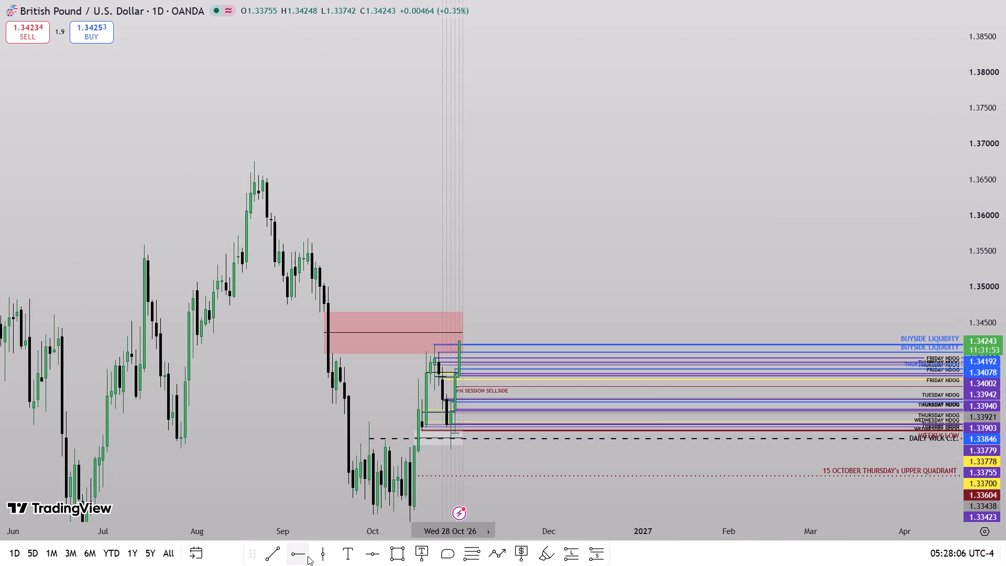
{"action": "left_click", "coordinate": [267, 194]}
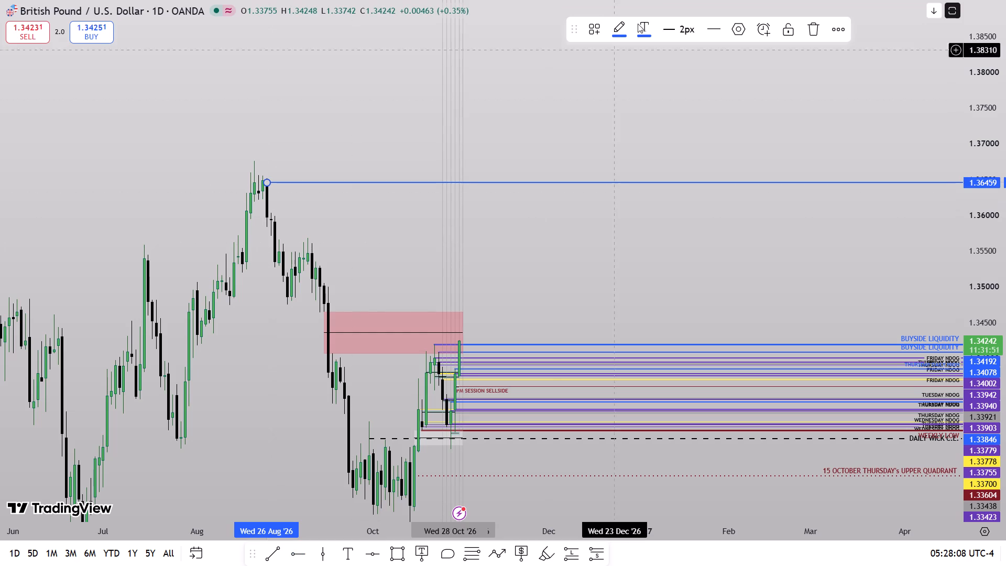
{"action": "left_click", "coordinate": [696, 29]}
{"action": "left_click", "coordinate": [708, 30]}
{"action": "left_click", "coordinate": [710, 95]}
Examine the daily price action between the dotted August level, the red zone and the October lows.
{"action": "left_click_drag", "start_coordinate": [661, 193], "coordinate": [606, 118]}
{"action": "left_click_drag", "start_coordinate": [1005, 143], "coordinate": [986, 216]}
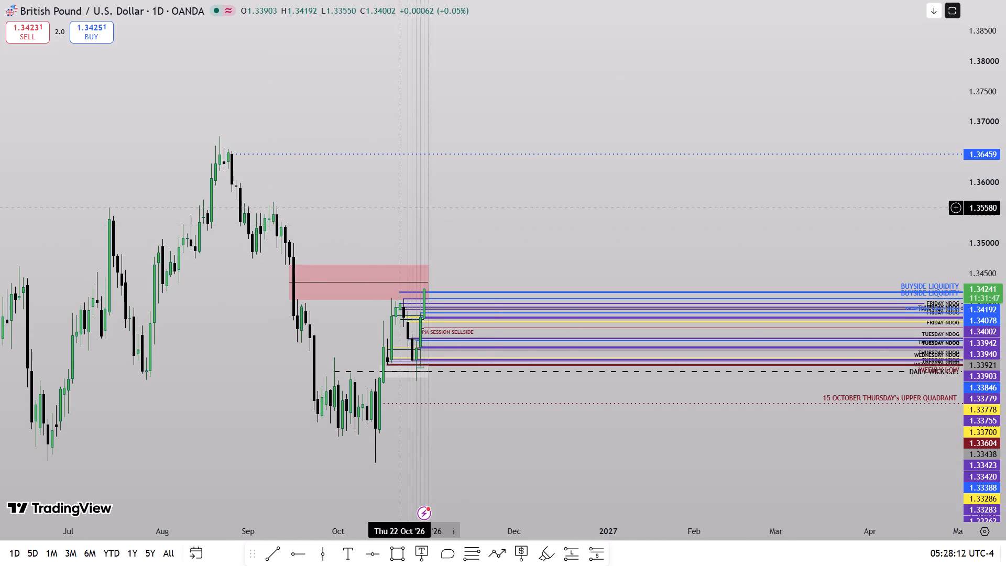
{"action": "left_click_drag", "start_coordinate": [369, 209], "coordinate": [431, 208]}
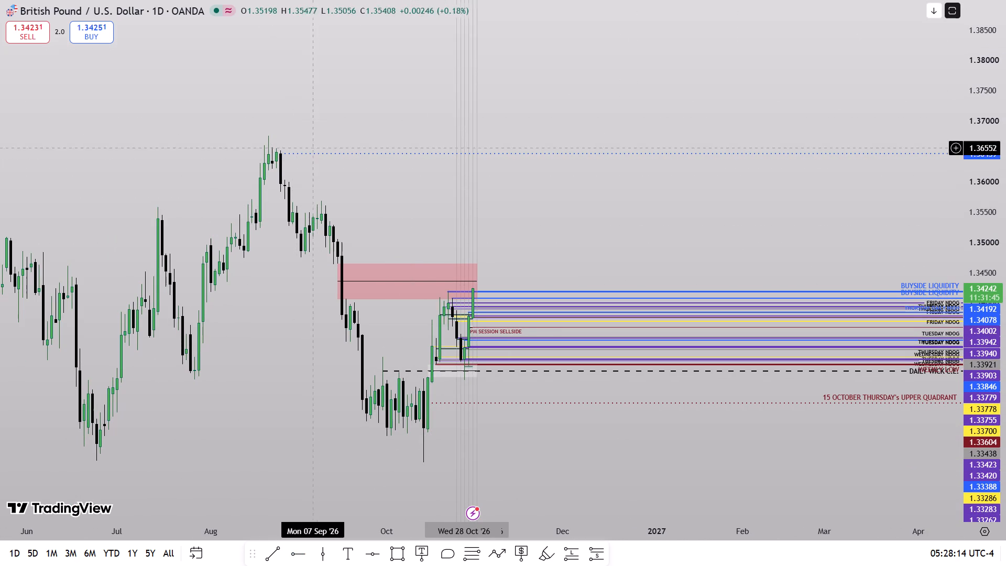
{"action": "left_click_drag", "start_coordinate": [594, 434], "coordinate": [645, 422]}
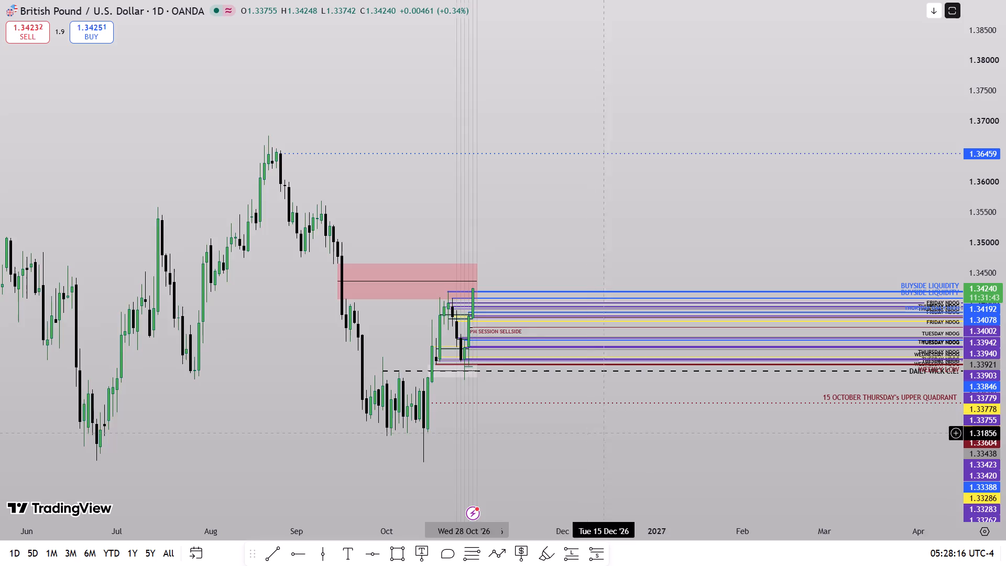
{"action": "left_click_drag", "start_coordinate": [645, 422], "coordinate": [830, 350]}
{"action": "left_click_drag", "start_coordinate": [1005, 396], "coordinate": [987, 277]}
{"action": "scroll", "coordinate": [839, 339], "scroll_direction": "up", "scroll_amount": 4}
{"action": "left_click_drag", "start_coordinate": [634, 129], "coordinate": [621, 188]}
{"action": "left_click_drag", "start_coordinate": [1005, 366], "coordinate": [968, 240]}
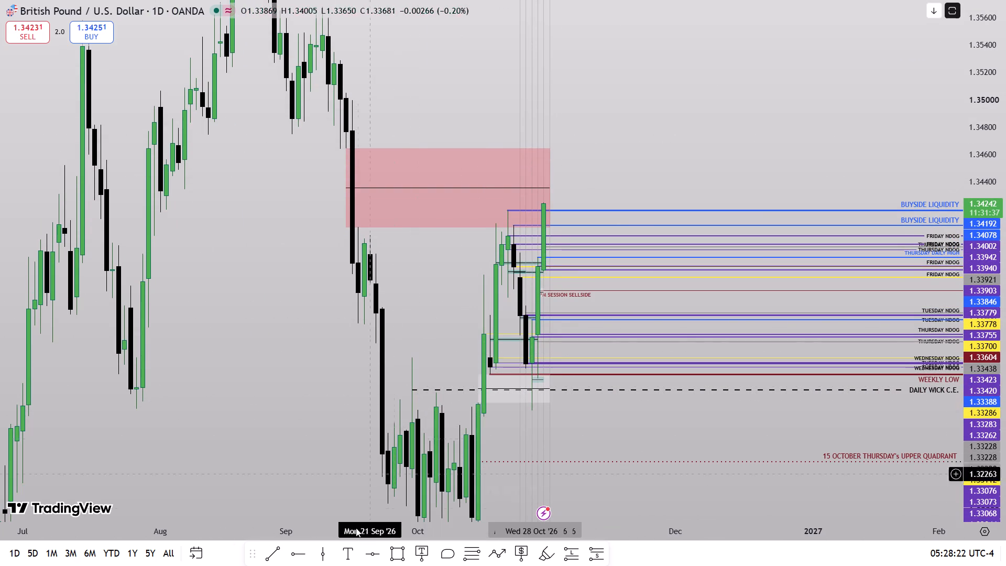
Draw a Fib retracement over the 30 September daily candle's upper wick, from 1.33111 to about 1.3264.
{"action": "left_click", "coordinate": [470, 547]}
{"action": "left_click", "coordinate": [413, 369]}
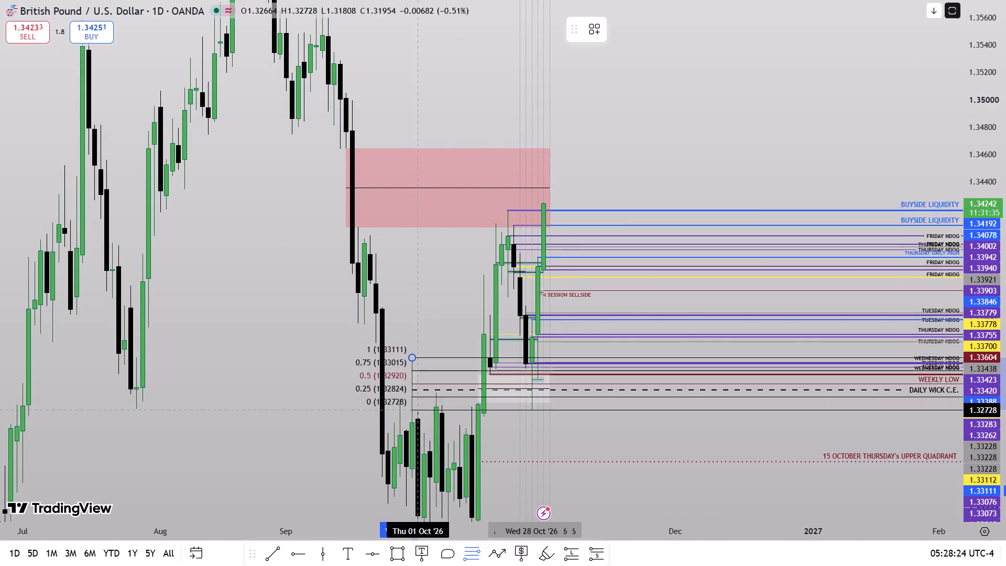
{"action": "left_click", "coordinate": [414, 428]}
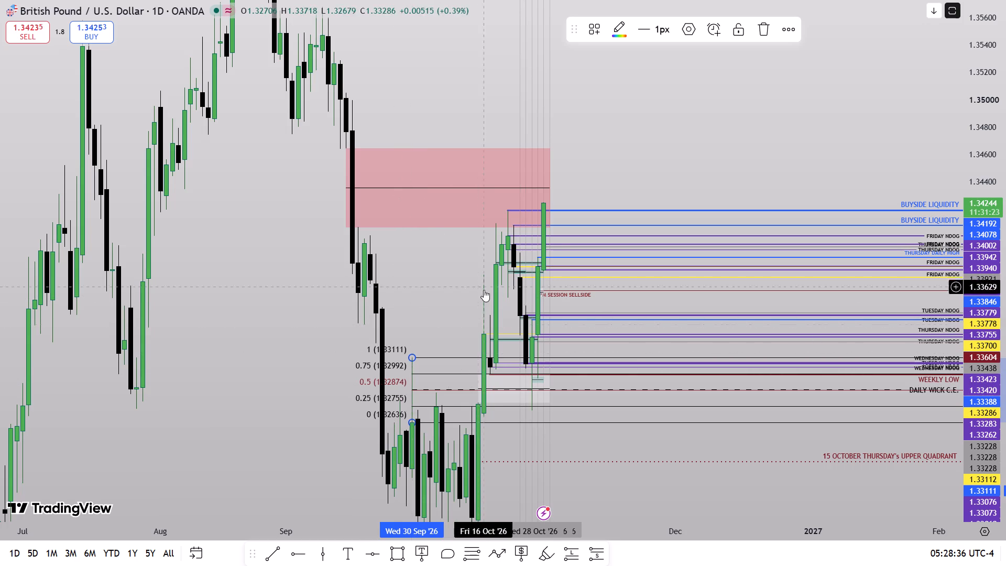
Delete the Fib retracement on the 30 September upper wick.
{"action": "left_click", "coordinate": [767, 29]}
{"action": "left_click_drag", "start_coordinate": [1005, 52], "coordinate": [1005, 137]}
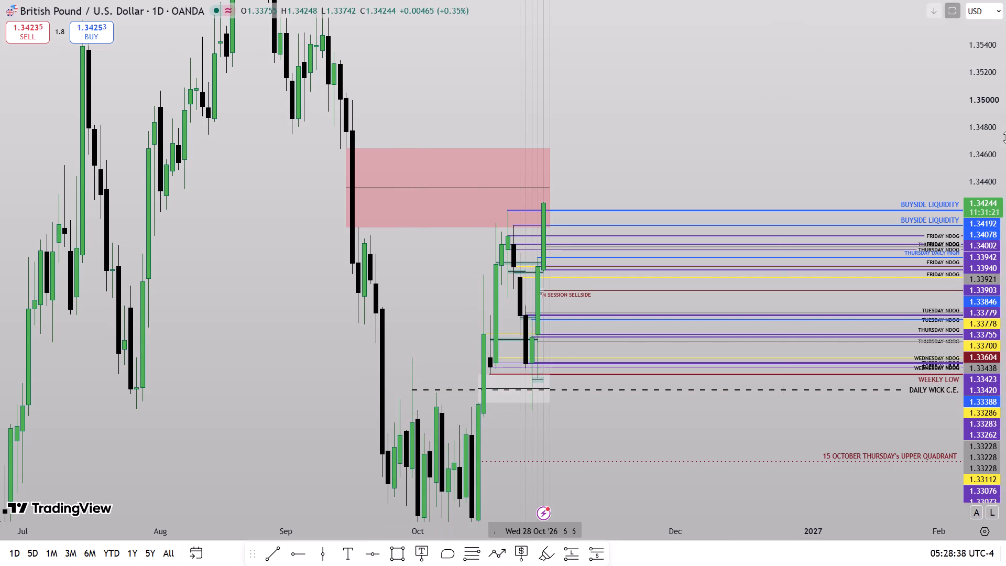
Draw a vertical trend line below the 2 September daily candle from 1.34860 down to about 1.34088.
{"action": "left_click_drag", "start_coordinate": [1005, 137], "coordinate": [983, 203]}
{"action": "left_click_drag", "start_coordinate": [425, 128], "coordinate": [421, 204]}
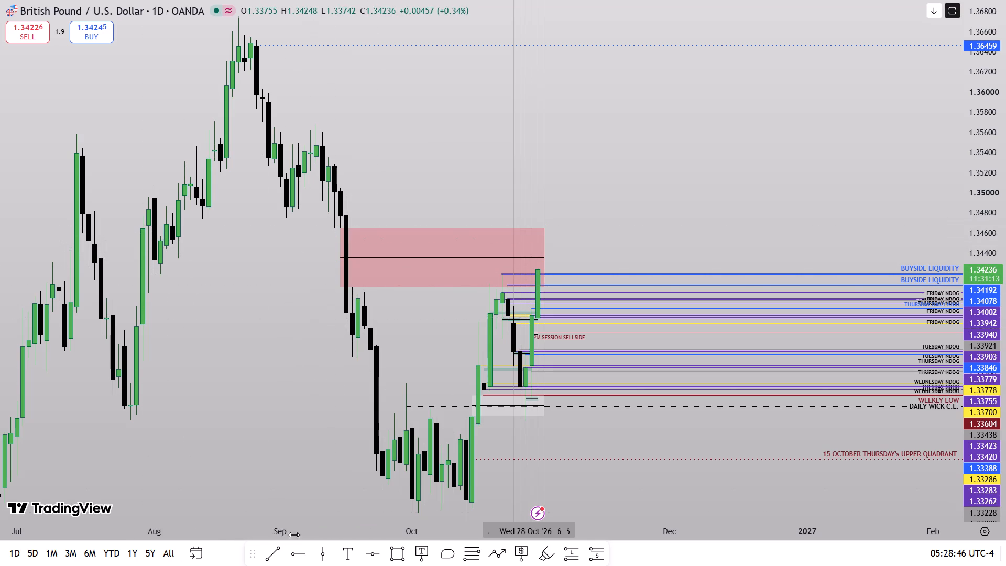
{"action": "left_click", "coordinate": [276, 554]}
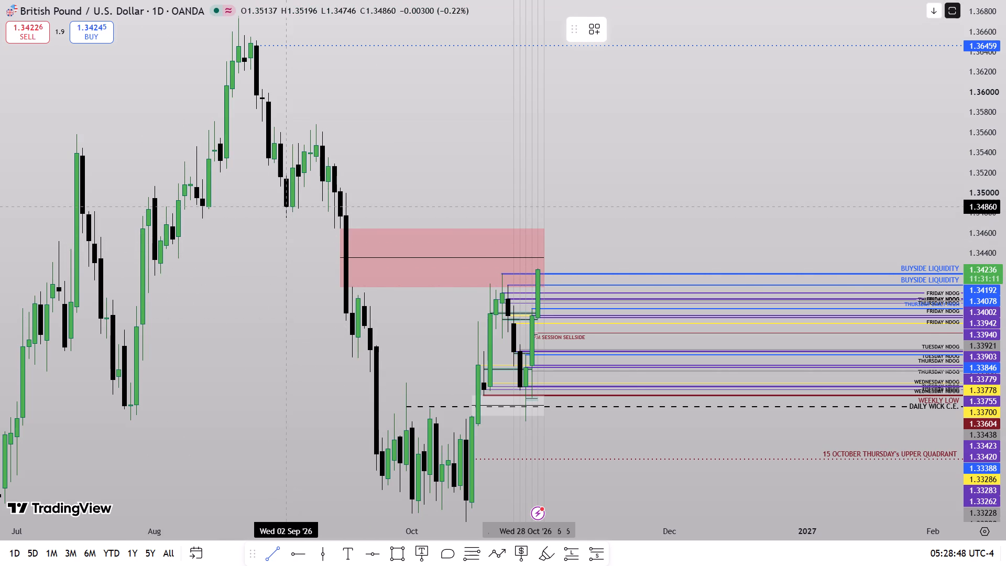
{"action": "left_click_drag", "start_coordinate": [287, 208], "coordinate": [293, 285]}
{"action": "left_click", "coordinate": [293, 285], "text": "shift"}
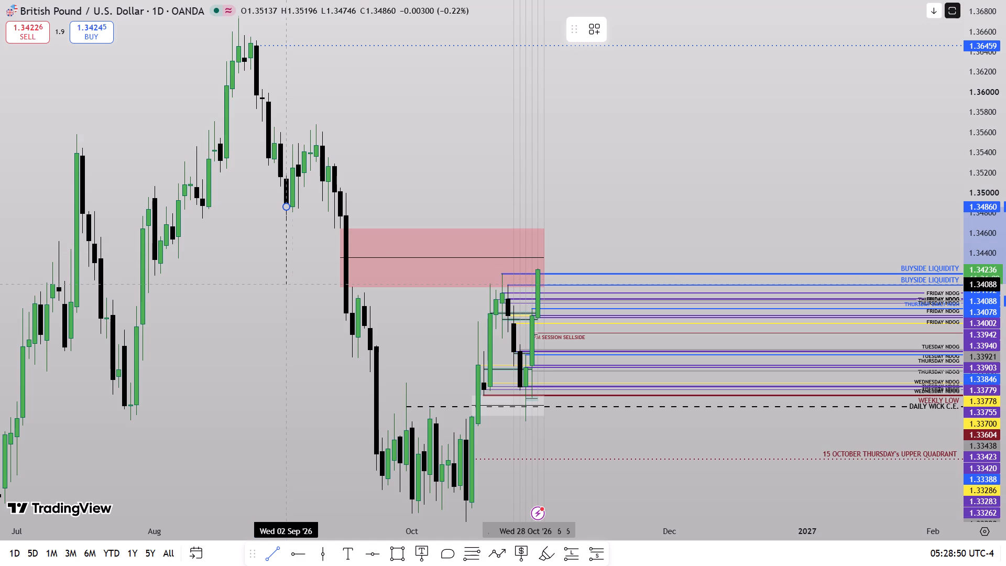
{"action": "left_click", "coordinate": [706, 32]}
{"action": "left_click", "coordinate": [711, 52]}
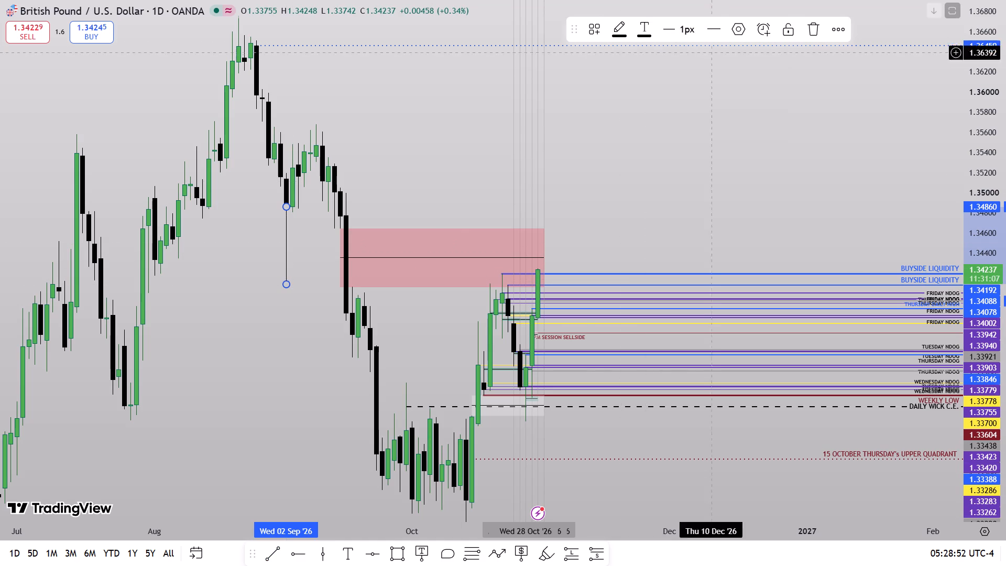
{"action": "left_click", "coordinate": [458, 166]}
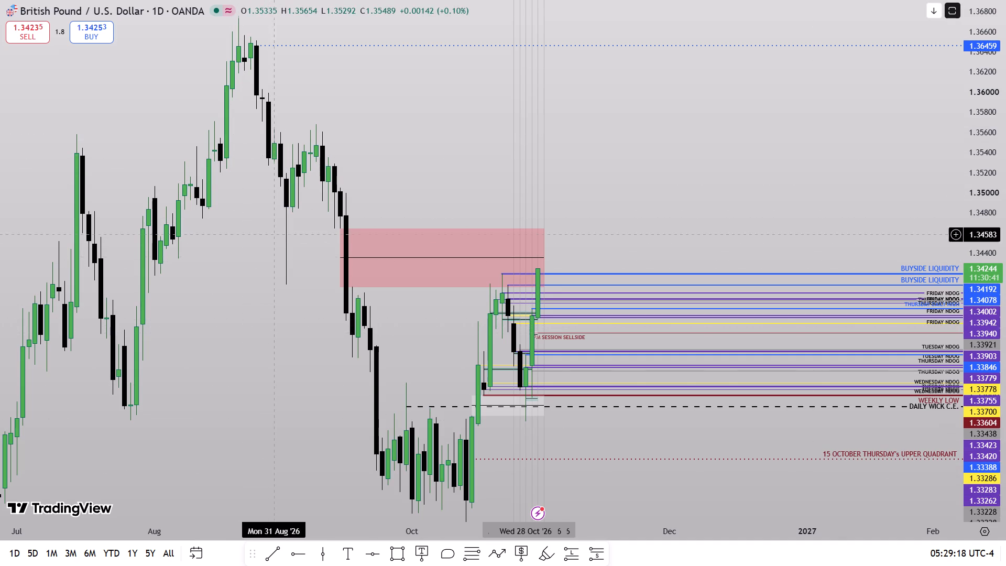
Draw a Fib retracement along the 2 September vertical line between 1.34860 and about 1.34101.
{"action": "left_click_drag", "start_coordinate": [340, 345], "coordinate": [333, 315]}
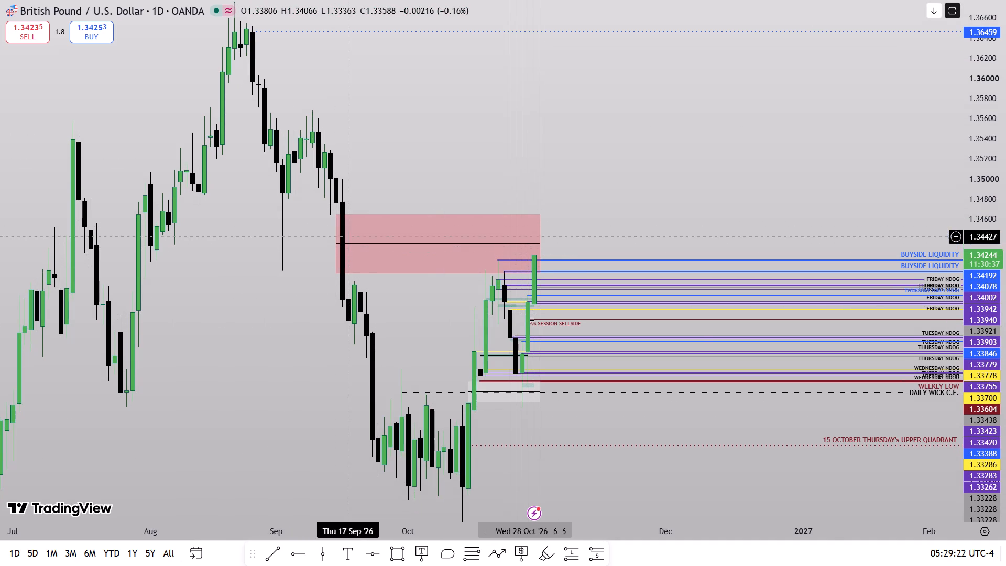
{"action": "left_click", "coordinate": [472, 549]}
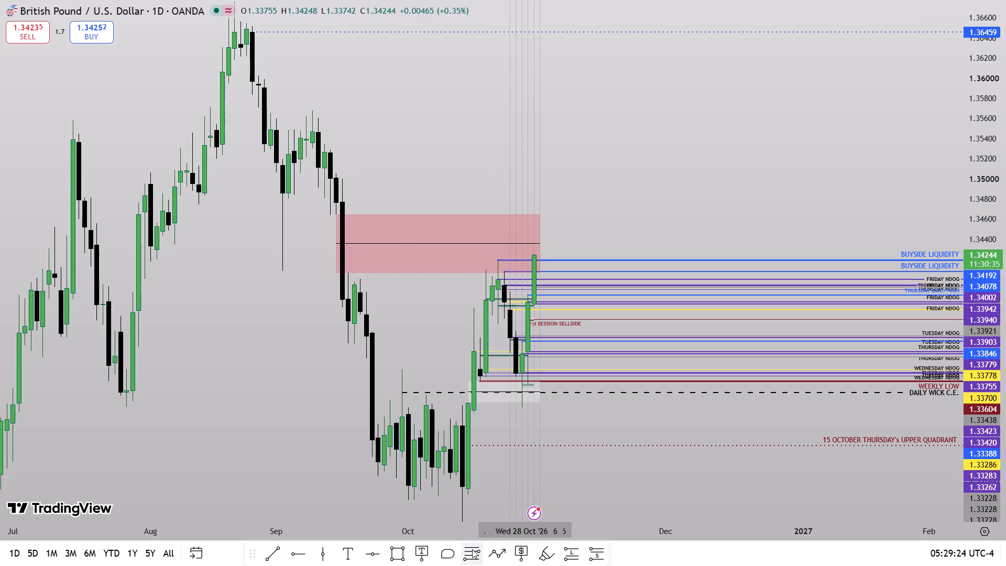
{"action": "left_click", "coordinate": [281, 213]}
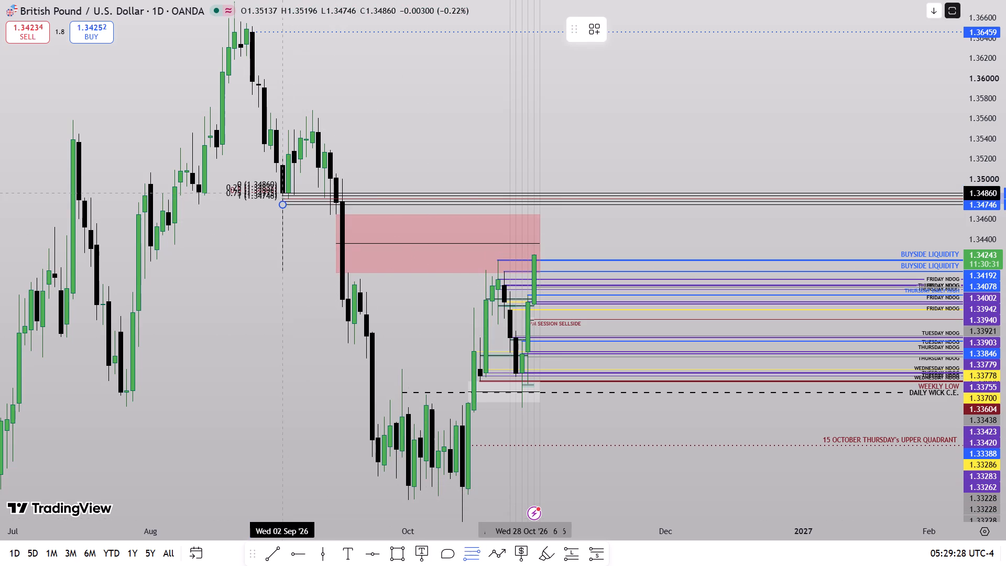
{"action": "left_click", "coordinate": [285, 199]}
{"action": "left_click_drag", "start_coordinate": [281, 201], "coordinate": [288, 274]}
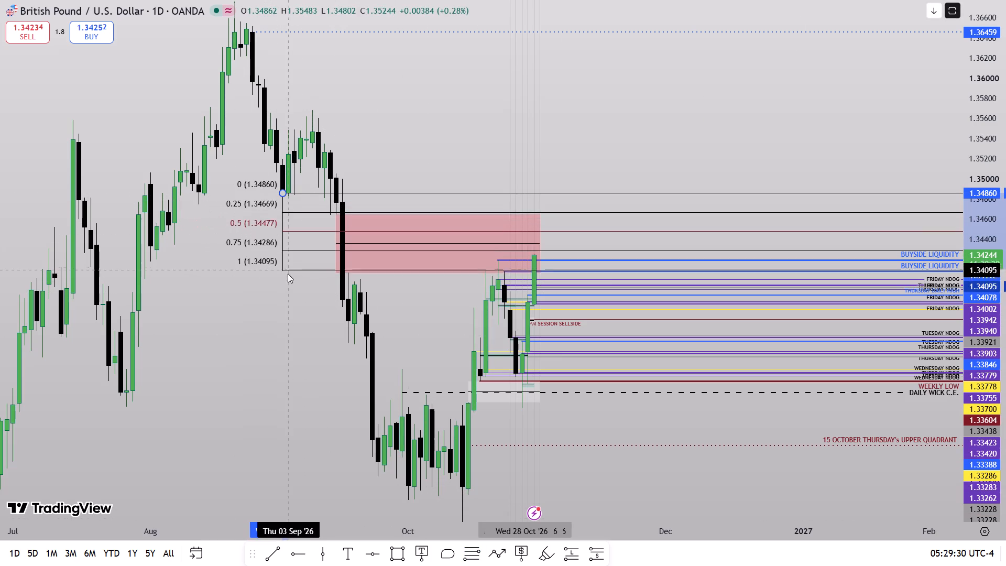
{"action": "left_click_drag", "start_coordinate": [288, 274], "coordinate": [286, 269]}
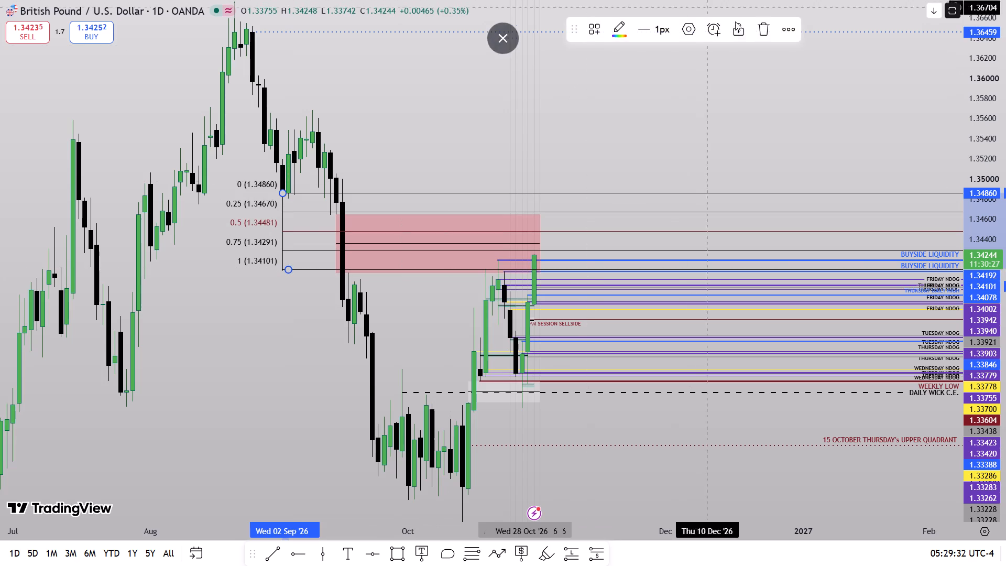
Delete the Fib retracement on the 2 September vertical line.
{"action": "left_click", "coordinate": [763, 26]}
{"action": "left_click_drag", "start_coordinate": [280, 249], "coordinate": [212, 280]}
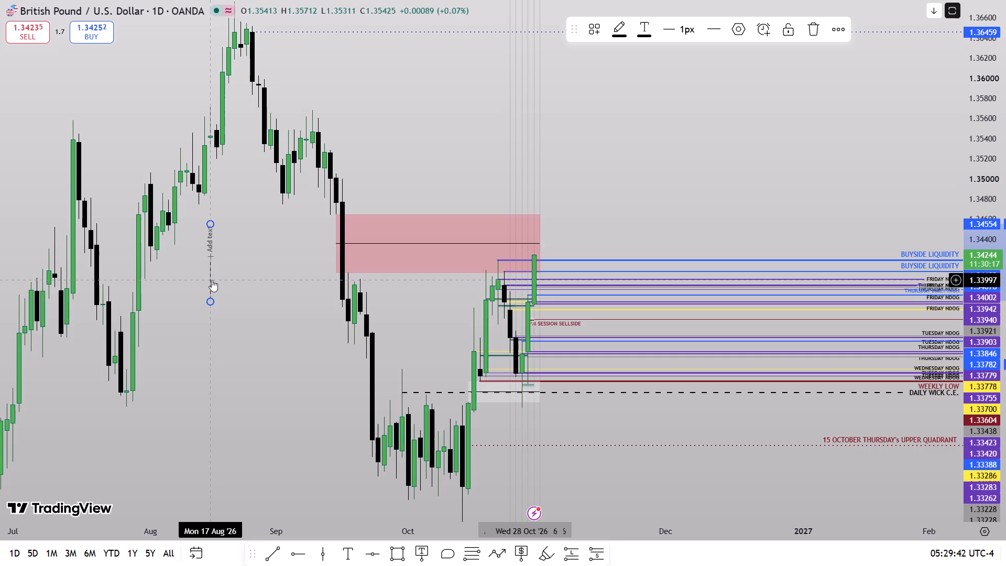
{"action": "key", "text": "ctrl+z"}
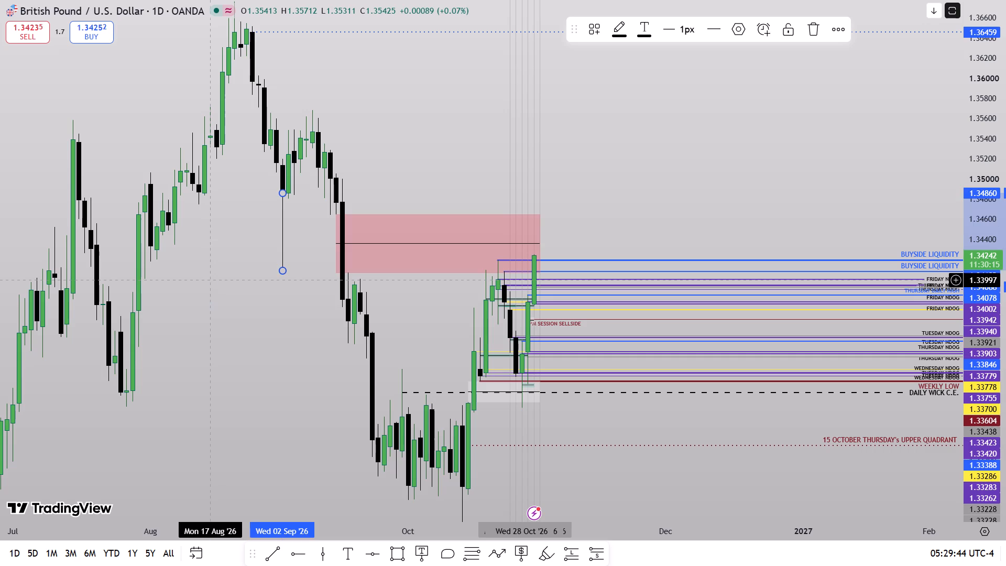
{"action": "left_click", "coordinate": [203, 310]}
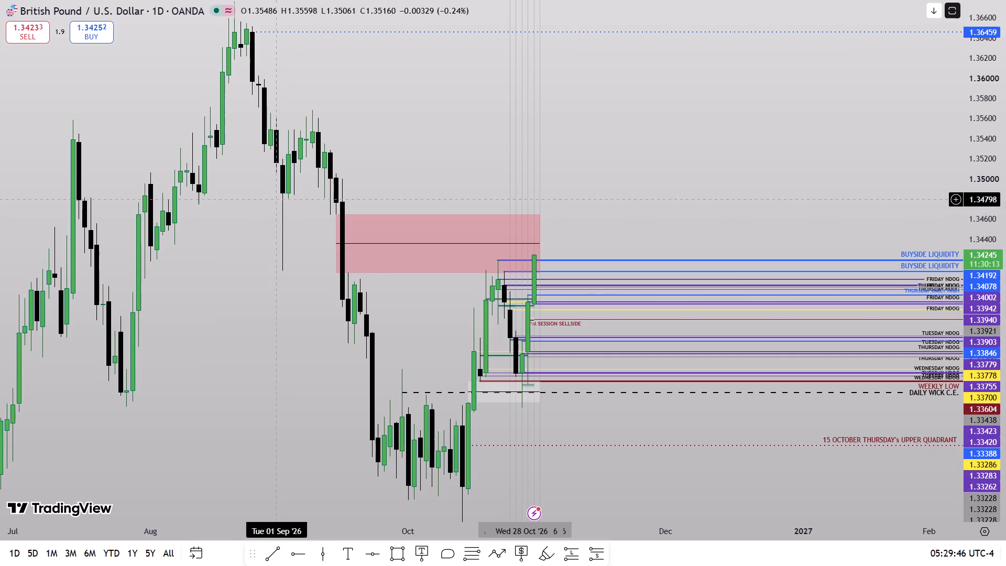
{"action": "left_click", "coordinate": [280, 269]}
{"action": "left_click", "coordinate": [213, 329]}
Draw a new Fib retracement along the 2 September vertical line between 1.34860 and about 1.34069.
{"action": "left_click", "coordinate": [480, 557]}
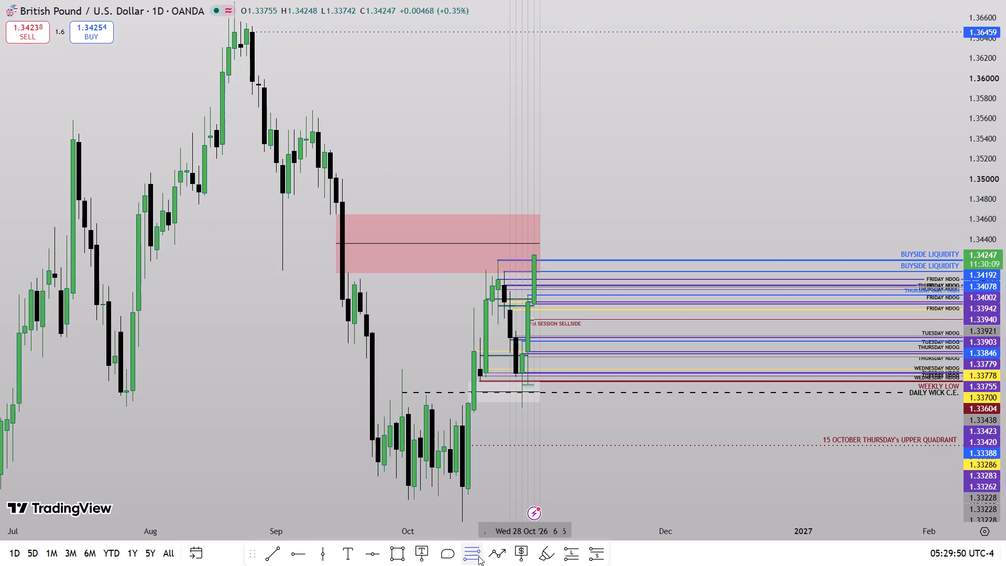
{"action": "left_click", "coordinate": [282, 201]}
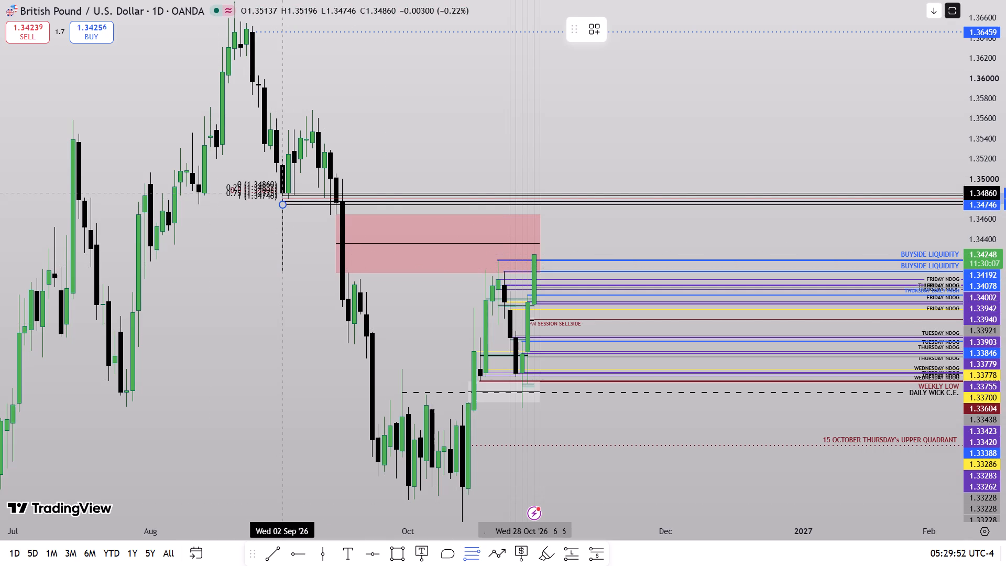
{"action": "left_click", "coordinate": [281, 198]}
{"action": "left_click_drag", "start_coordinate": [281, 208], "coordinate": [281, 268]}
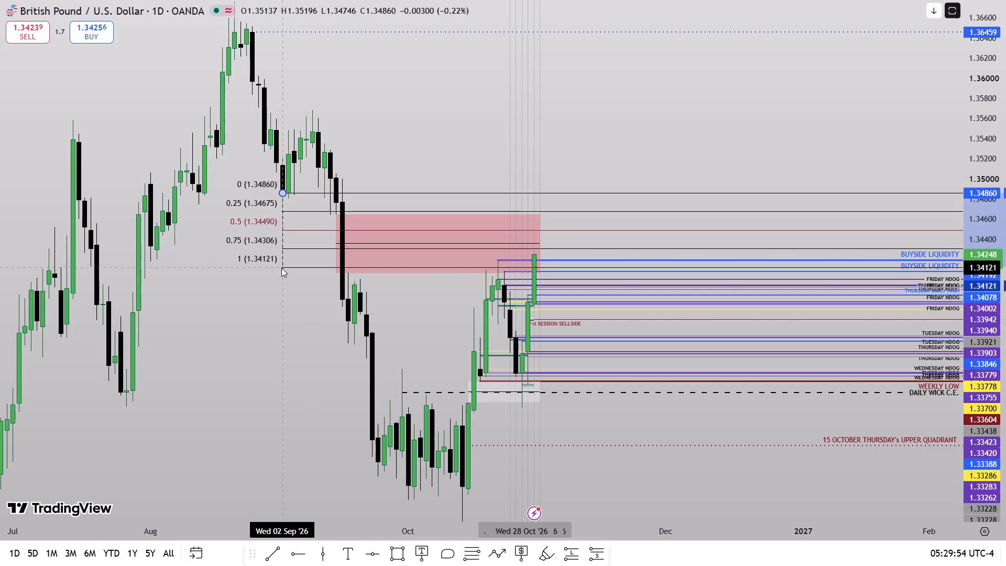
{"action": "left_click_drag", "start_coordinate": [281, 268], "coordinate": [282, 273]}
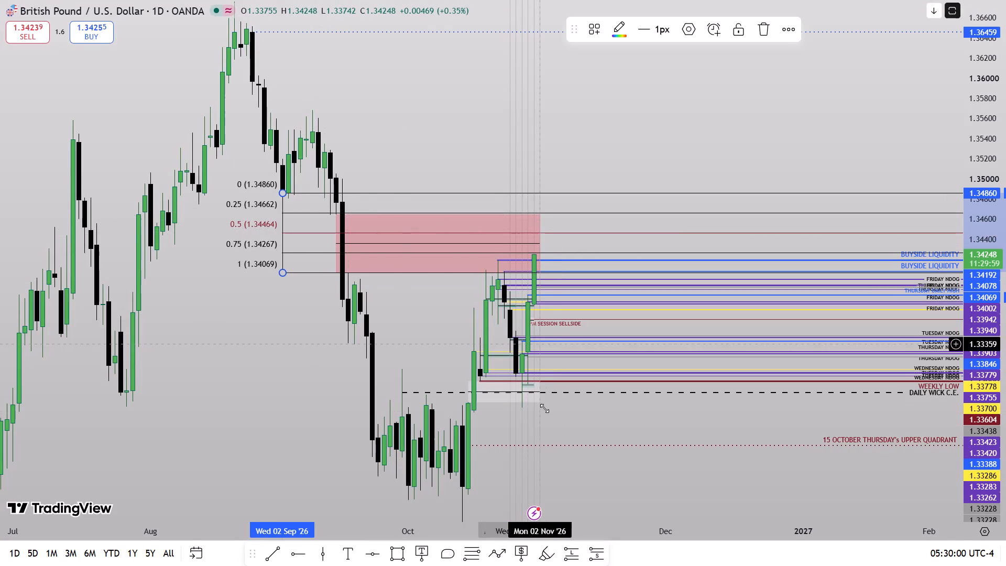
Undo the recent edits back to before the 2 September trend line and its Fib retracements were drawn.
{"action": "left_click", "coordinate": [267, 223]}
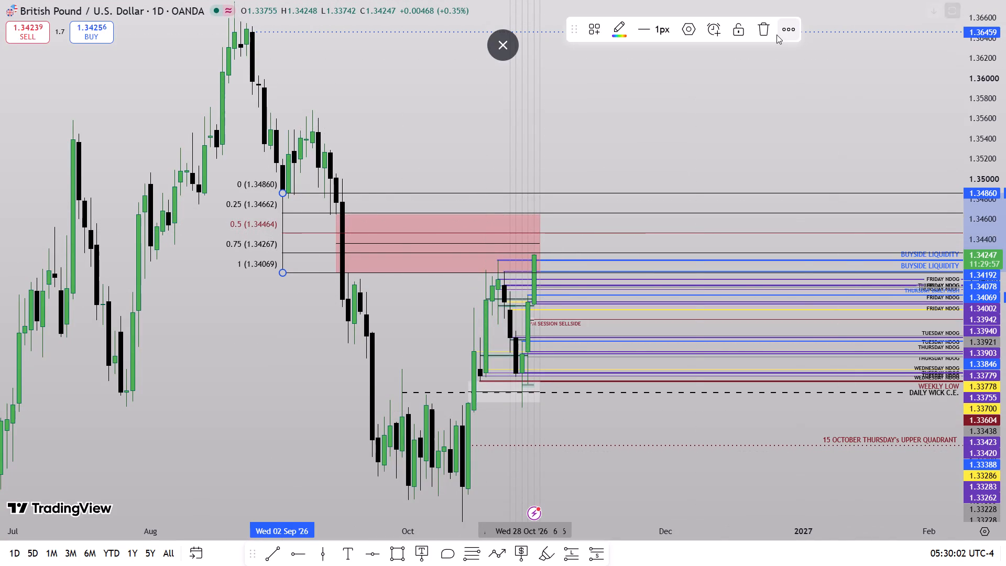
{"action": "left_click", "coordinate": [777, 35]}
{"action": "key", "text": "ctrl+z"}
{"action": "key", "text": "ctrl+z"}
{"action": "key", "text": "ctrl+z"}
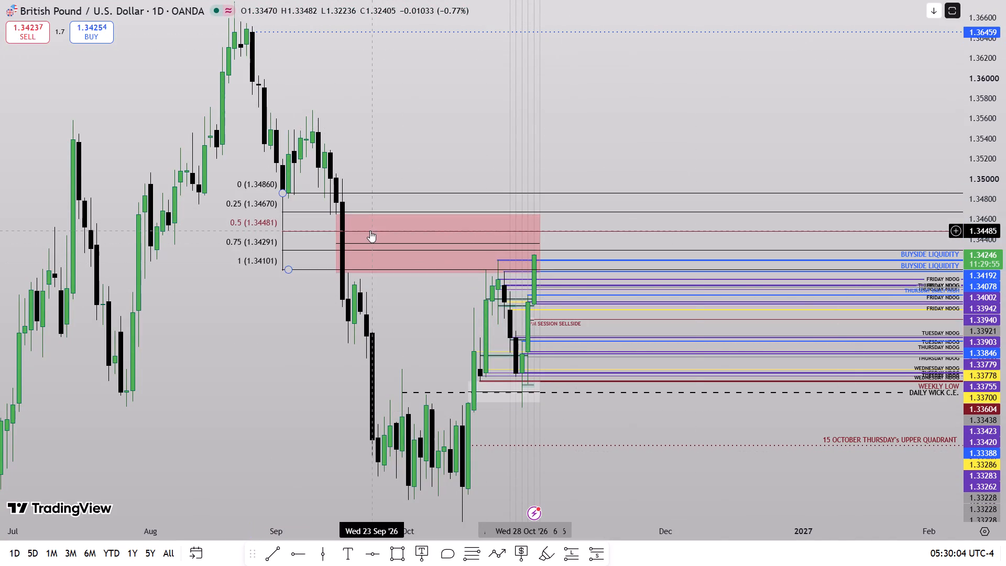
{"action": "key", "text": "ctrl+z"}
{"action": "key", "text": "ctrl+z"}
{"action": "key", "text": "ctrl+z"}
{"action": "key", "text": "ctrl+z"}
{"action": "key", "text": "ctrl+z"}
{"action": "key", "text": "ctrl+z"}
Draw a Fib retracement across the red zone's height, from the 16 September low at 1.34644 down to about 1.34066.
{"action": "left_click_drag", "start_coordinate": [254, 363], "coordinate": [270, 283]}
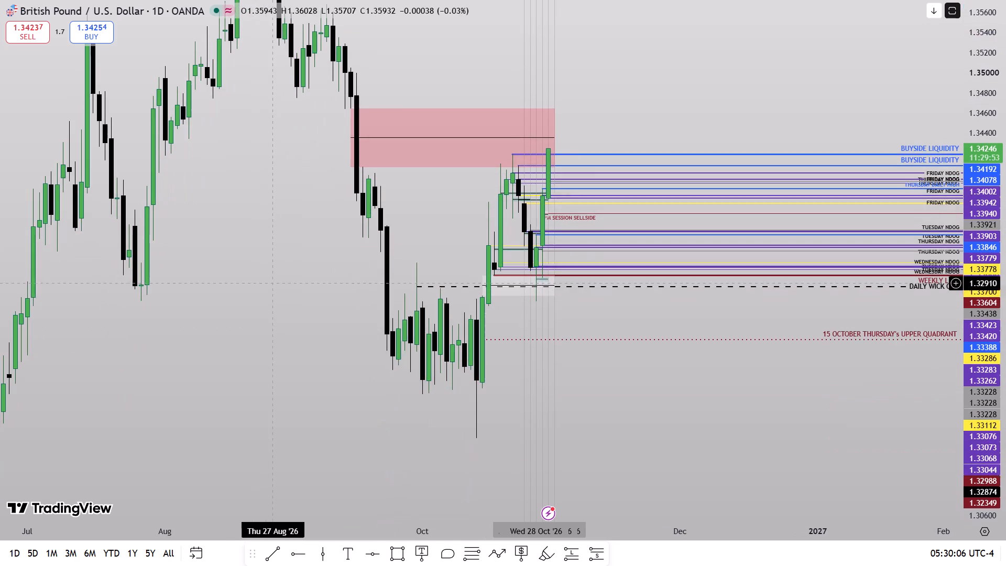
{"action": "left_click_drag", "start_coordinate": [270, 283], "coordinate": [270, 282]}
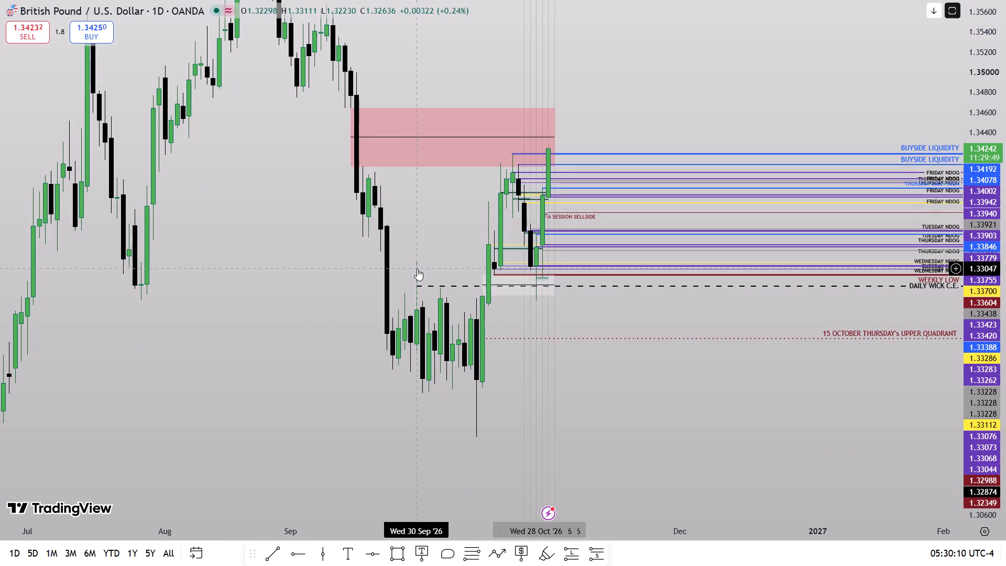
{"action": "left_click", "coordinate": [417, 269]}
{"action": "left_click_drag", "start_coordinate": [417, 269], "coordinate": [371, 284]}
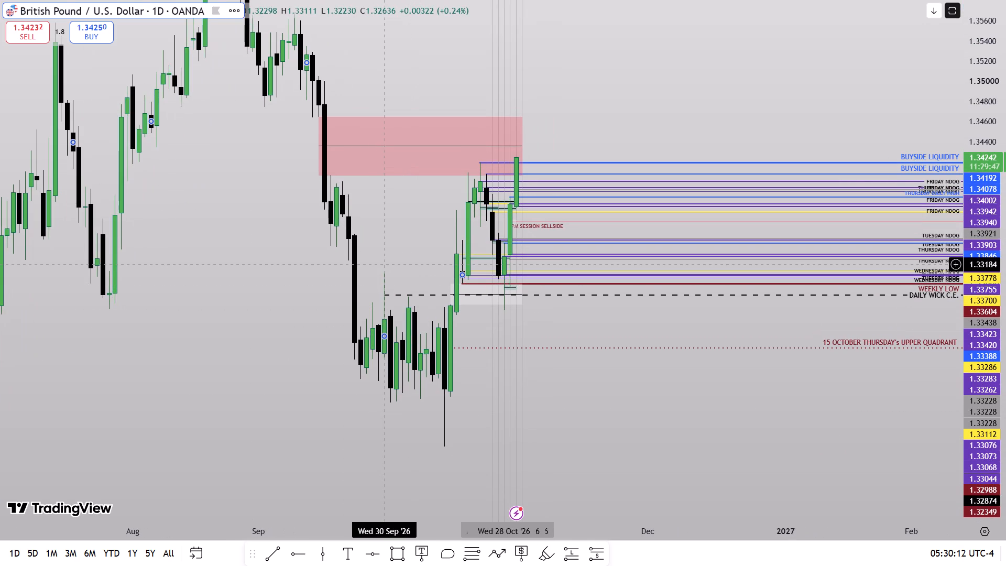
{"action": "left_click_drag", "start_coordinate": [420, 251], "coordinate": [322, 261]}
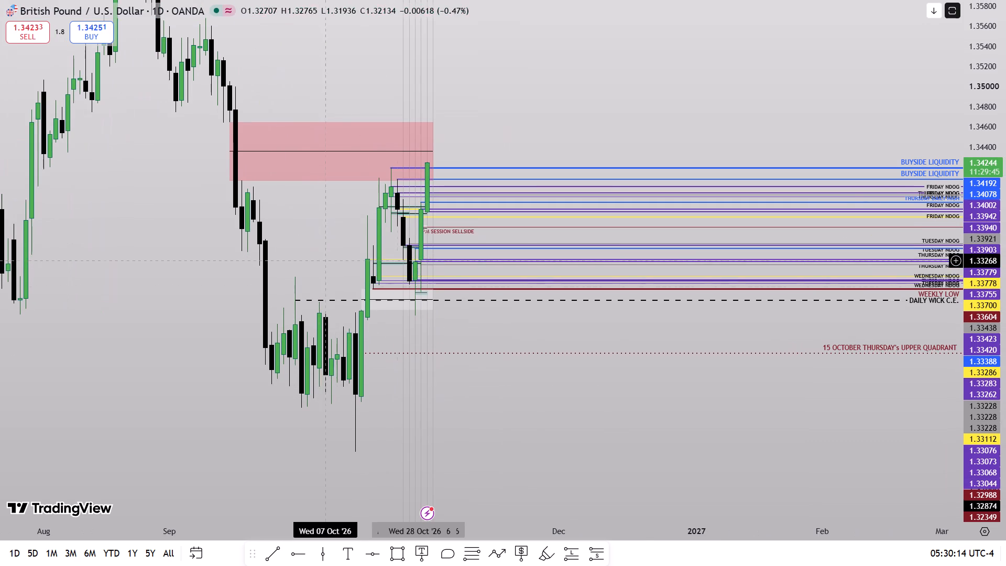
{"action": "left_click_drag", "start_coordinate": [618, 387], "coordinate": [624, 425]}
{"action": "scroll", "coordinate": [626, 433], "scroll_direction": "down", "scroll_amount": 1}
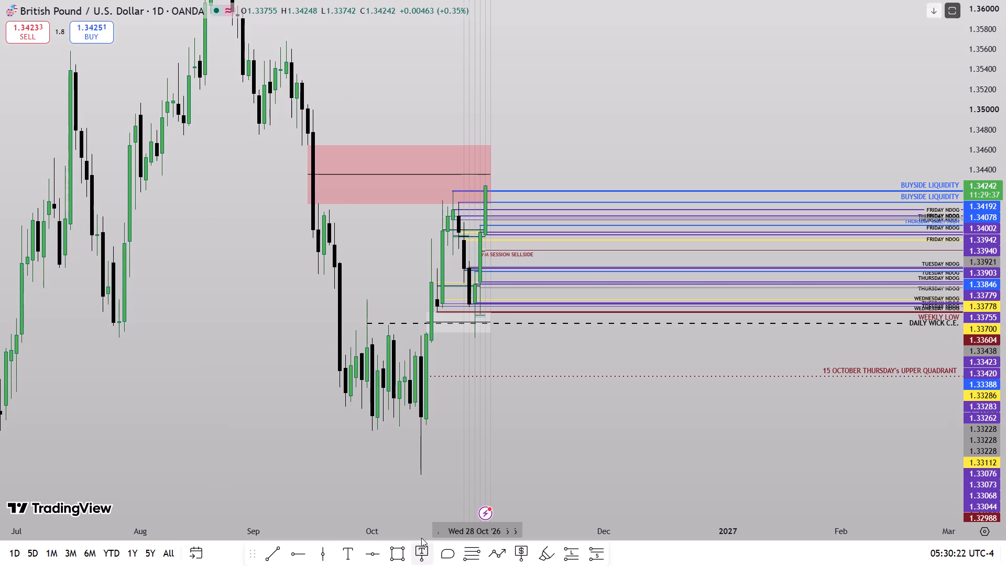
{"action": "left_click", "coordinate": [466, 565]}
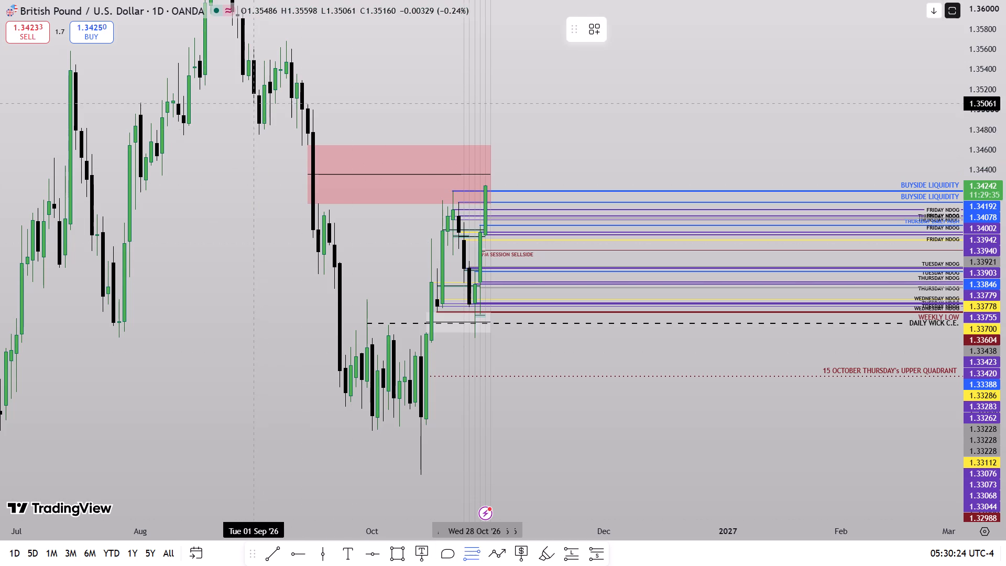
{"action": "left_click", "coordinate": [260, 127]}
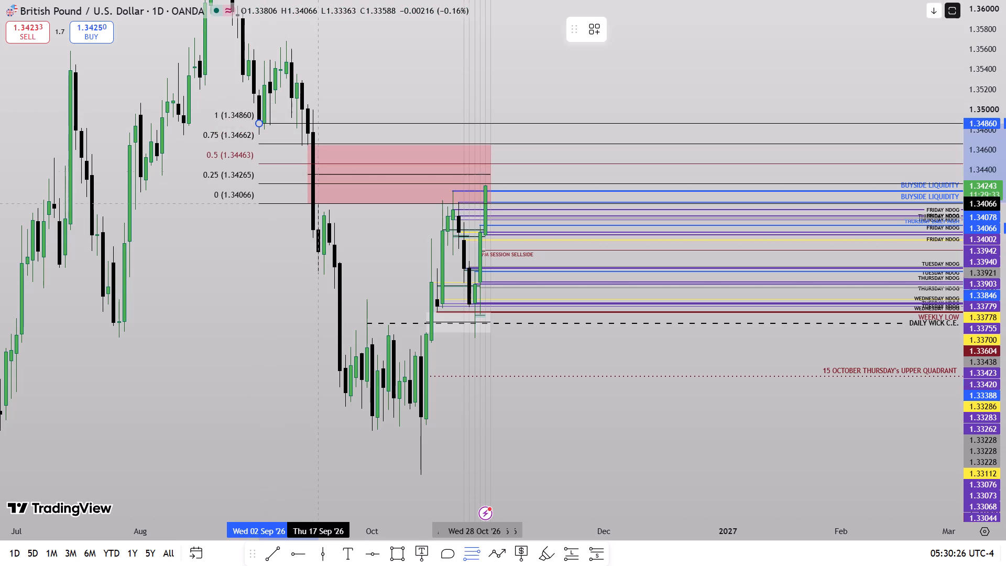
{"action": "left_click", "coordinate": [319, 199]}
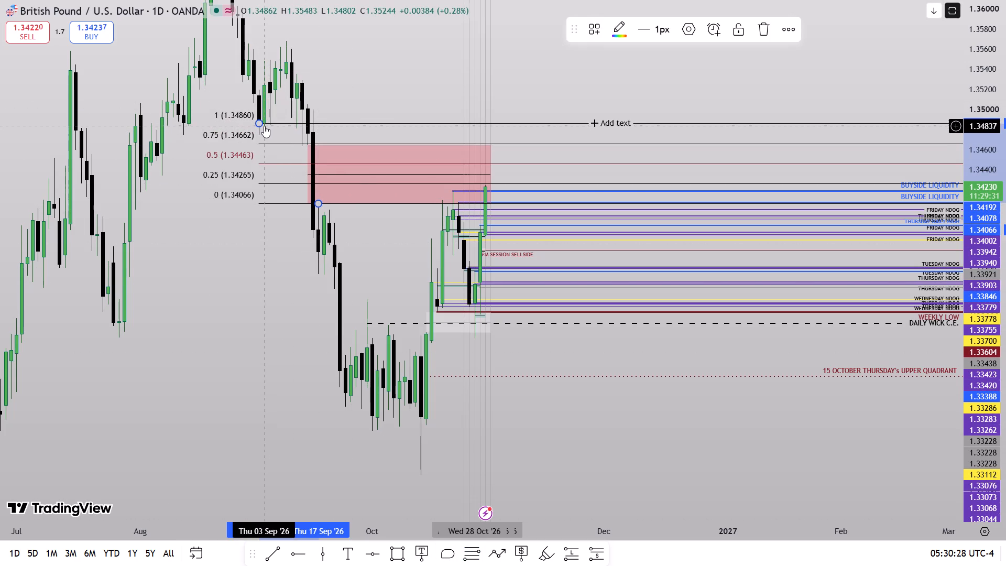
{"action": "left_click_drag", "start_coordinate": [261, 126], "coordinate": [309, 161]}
Switch the chart to the 1-hour interval and examine the latest candles against the red zone's Fib levels.
{"action": "left_click_drag", "start_coordinate": [341, 105], "coordinate": [283, 210]}
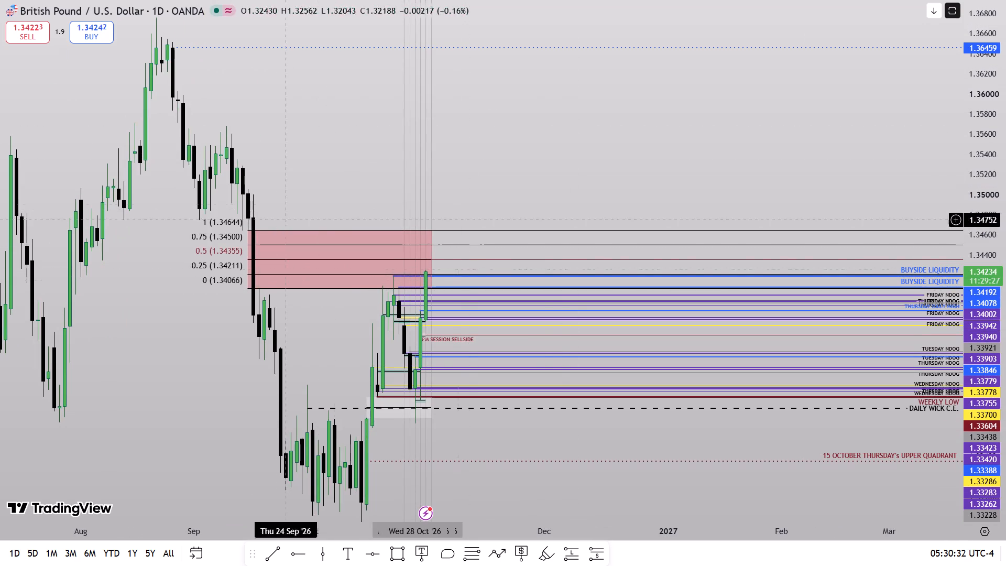
{"action": "left_click_drag", "start_coordinate": [560, 190], "coordinate": [614, 130]}
{"action": "left_click_drag", "start_coordinate": [1005, 305], "coordinate": [1004, 257]}
{"action": "scroll", "coordinate": [677, 444], "scroll_direction": "up", "scroll_amount": 4}
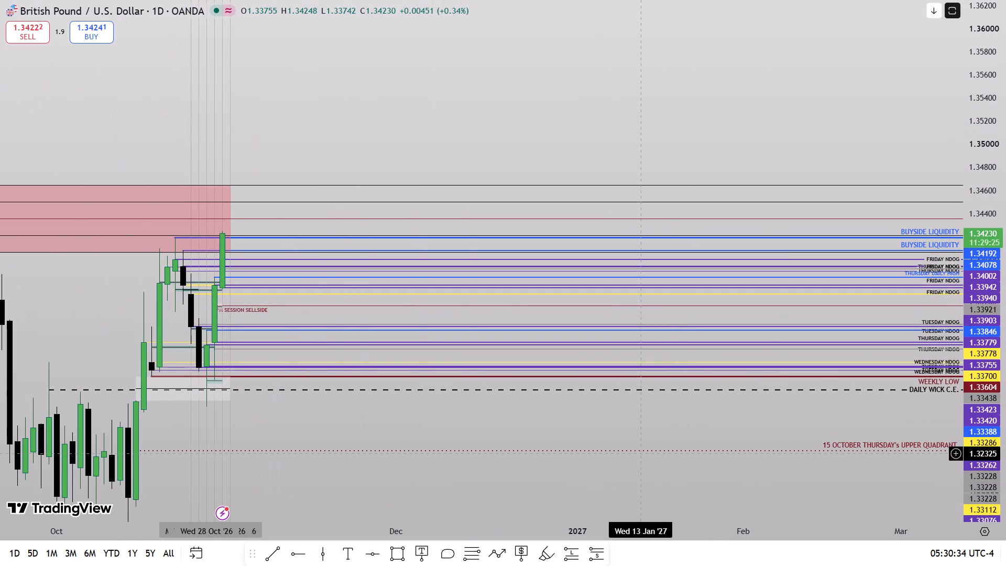
{"action": "type", "text": "1H"}
{"action": "key", "text": "Return"}
{"action": "scroll", "coordinate": [291, 565], "scroll_direction": "down", "scroll_amount": 6}
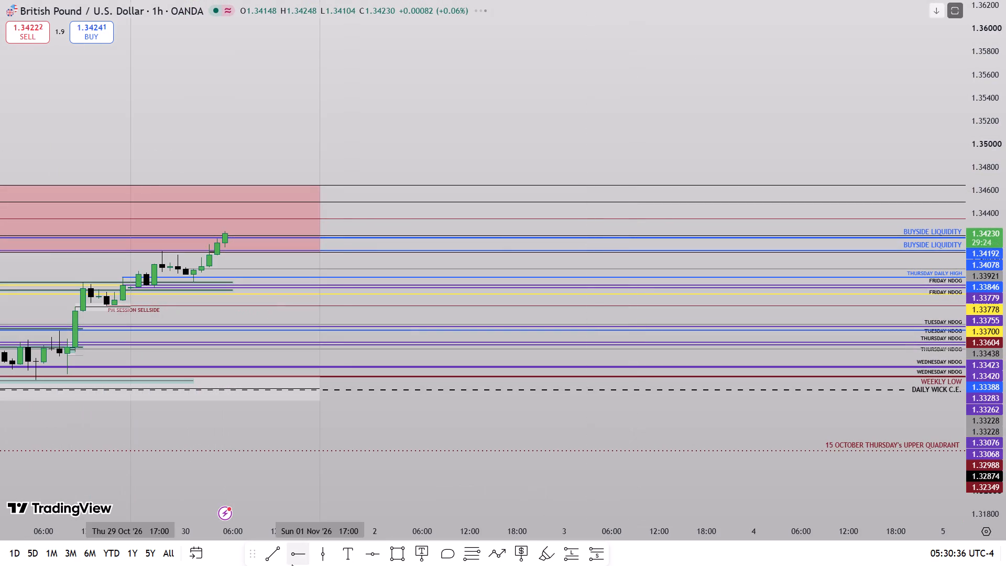
{"action": "left_click_drag", "start_coordinate": [1005, 384], "coordinate": [1000, 248]}
{"action": "scroll", "coordinate": [659, 386], "scroll_direction": "down", "scroll_amount": 5}
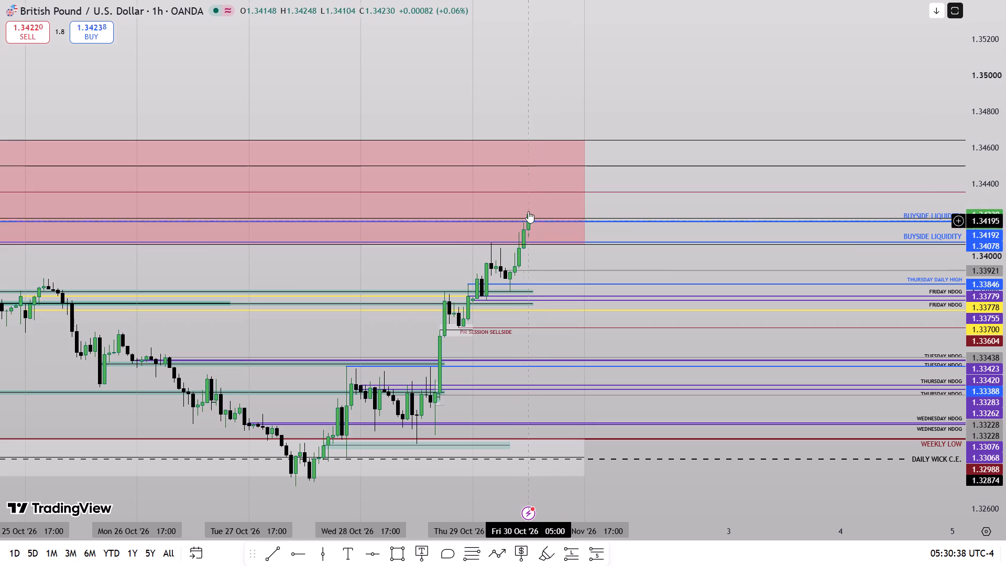
{"action": "left_click_drag", "start_coordinate": [543, 111], "coordinate": [539, 211]}
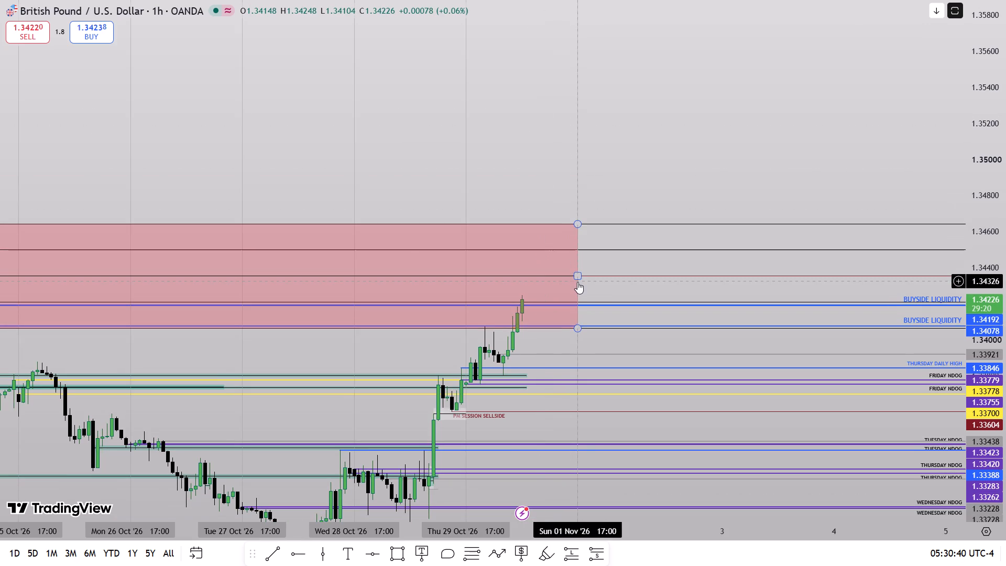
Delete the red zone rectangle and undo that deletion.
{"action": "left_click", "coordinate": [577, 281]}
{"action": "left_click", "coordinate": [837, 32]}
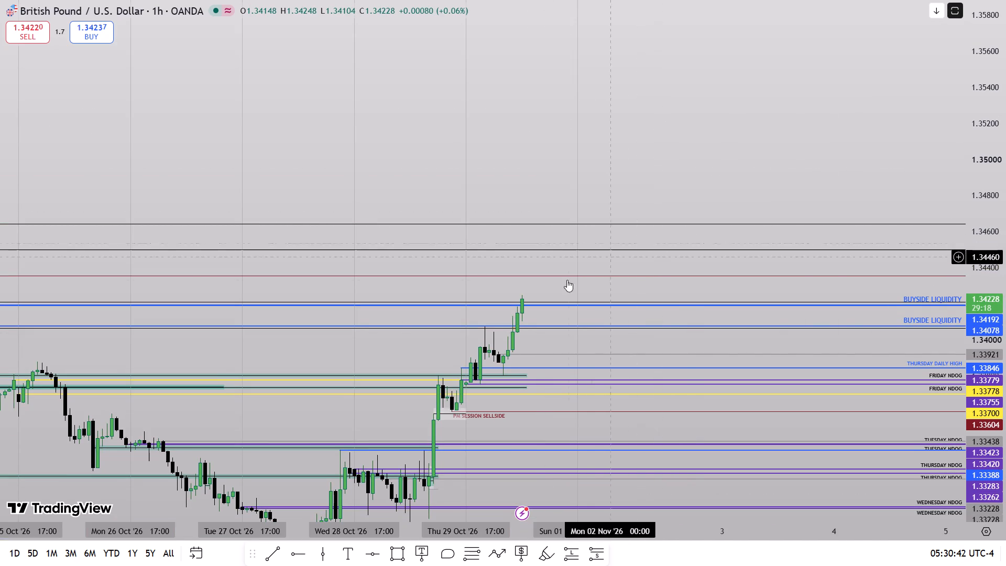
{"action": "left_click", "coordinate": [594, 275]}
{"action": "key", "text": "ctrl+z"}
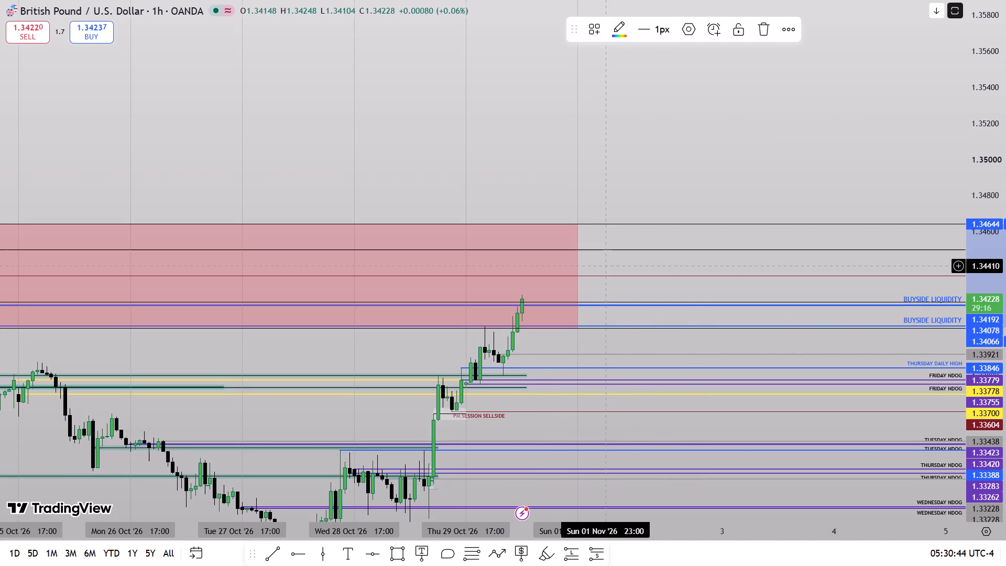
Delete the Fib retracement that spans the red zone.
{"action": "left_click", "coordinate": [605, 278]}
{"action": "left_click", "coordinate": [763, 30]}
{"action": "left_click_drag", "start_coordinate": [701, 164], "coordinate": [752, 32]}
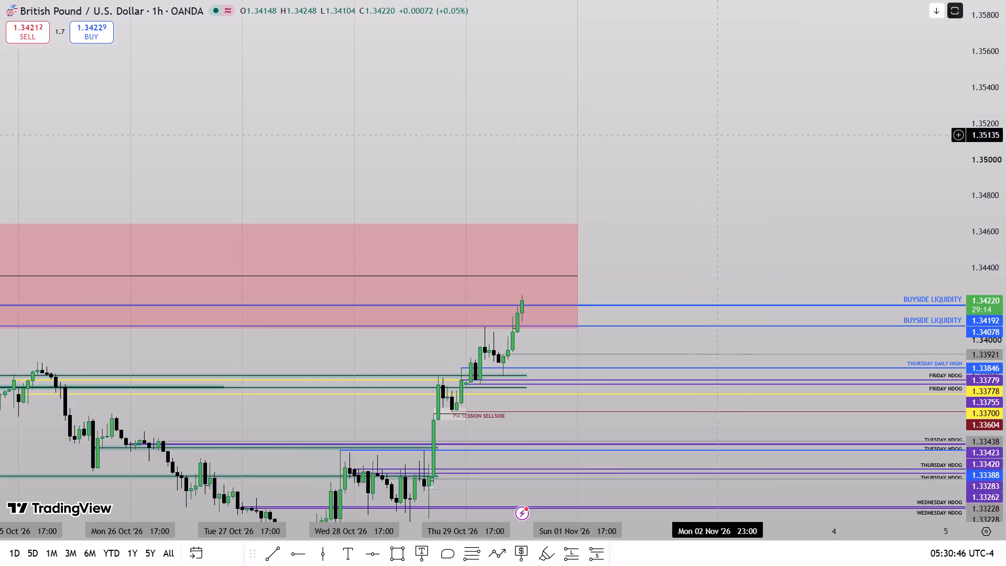
Examine the latest 1-hour candles around the red zone and measure the price move from about 1.33727 up to 1.34298.
{"action": "left_click_drag", "start_coordinate": [752, 32], "coordinate": [754, 25]}
{"action": "left_click_drag", "start_coordinate": [1005, 264], "coordinate": [1005, 145]}
{"action": "left_click_drag", "start_coordinate": [543, 345], "coordinate": [608, 319]}
{"action": "left_click_drag", "start_coordinate": [1005, 371], "coordinate": [1005, 273]}
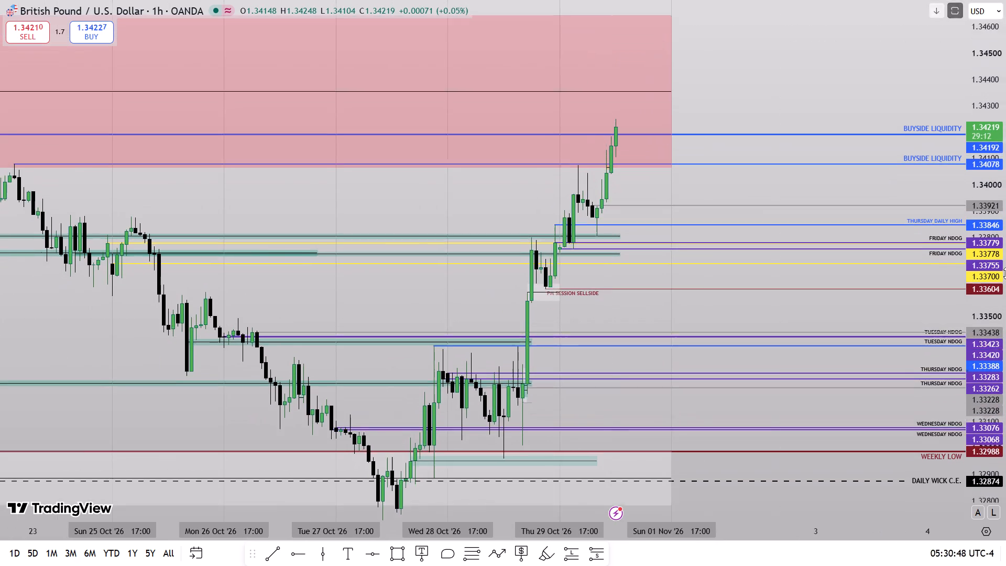
{"action": "left_click_drag", "start_coordinate": [1005, 273], "coordinate": [1003, 258]}
{"action": "scroll", "coordinate": [663, 349], "scroll_direction": "up", "scroll_amount": 4}
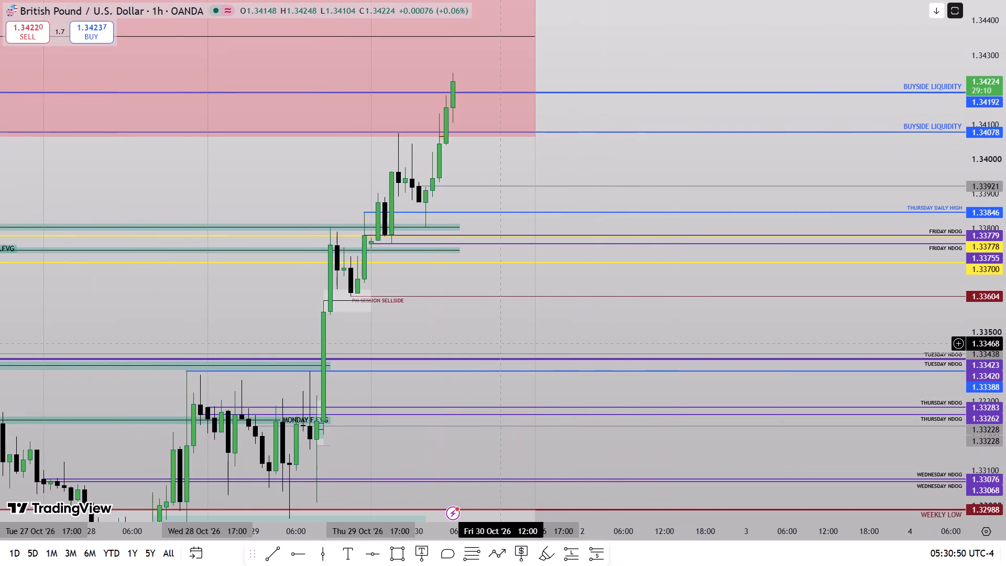
{"action": "left_click_drag", "start_coordinate": [499, 344], "coordinate": [464, 533]}
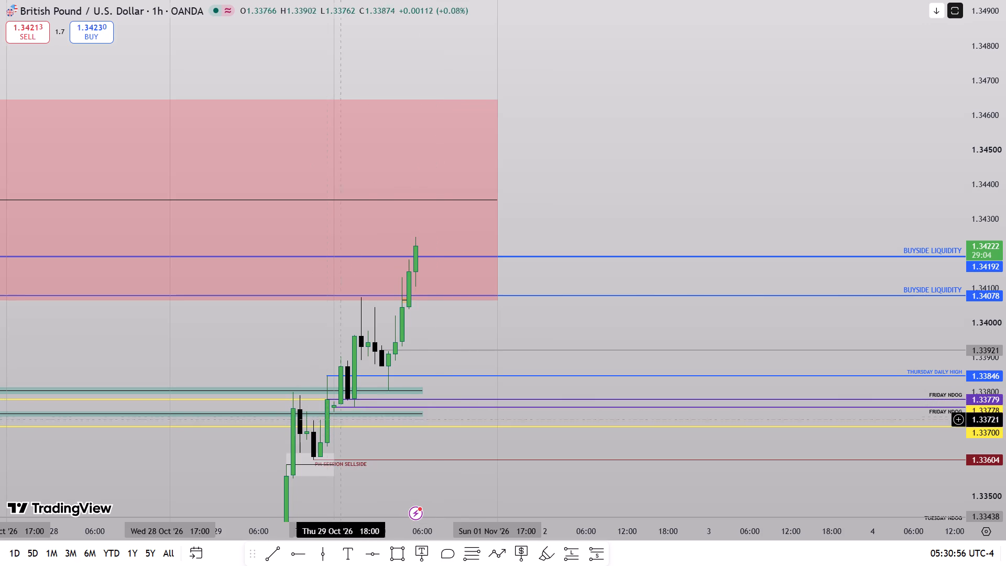
{"action": "double_click", "coordinate": [477, 418], "text": "shift"}
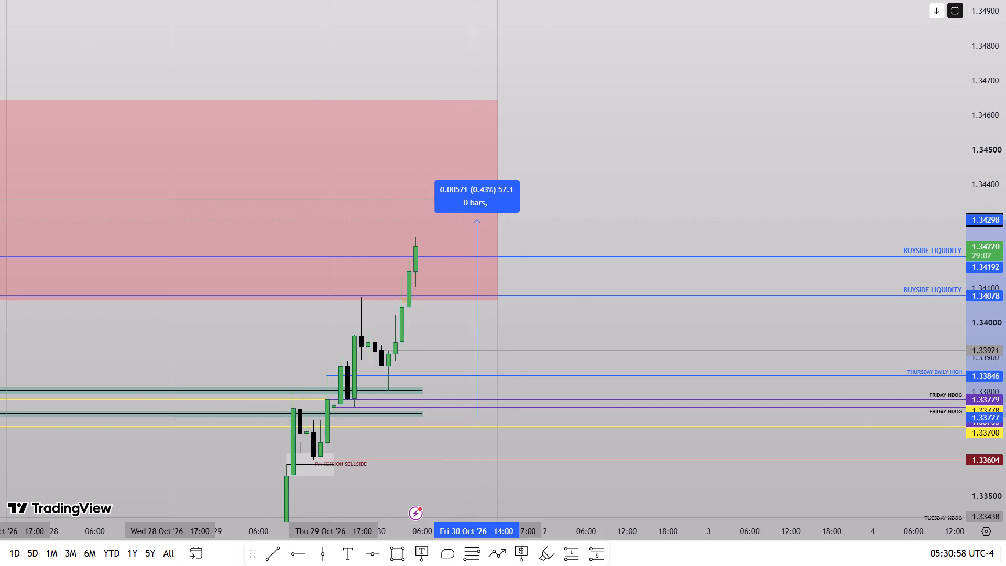
{"action": "left_click", "coordinate": [475, 221]}
{"action": "left_click", "coordinate": [633, 202]}
Switch the chart to the 15-minute interval and examine the rally from the Tuesday 9:31AM F.FVG up into the red zone.
{"action": "key", "text": "1"}
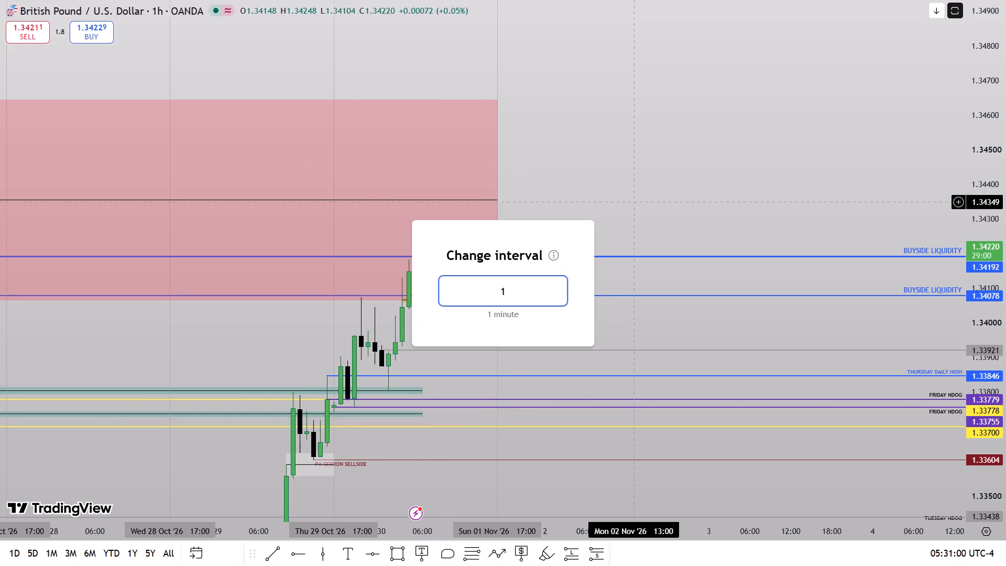
{"action": "key", "text": "5"}
{"action": "key", "text": "Return"}
{"action": "scroll", "coordinate": [525, 363], "scroll_direction": "down", "scroll_amount": 4}
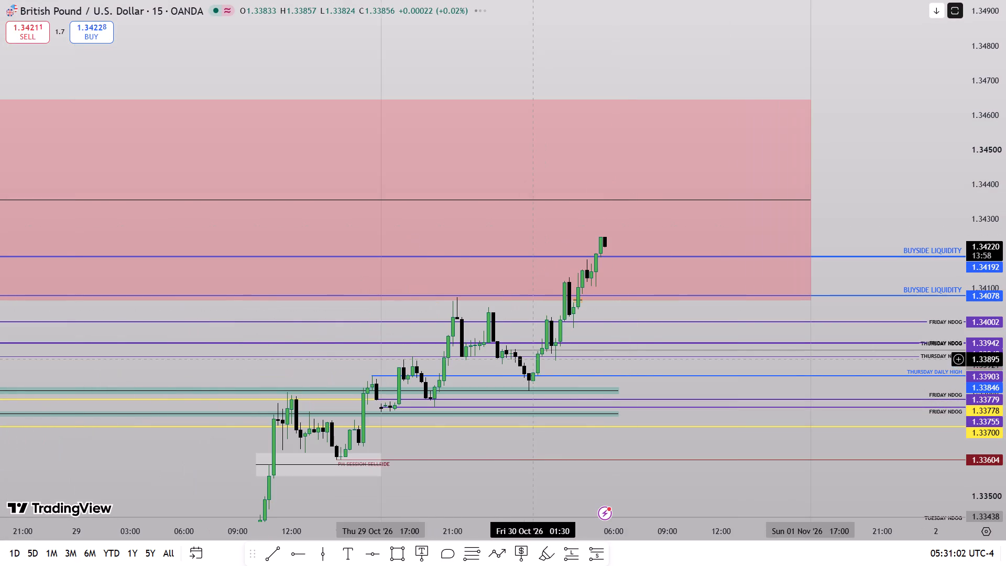
{"action": "left_click_drag", "start_coordinate": [641, 471], "coordinate": [689, 369]}
{"action": "left_click_drag", "start_coordinate": [1005, 383], "coordinate": [999, 229]}
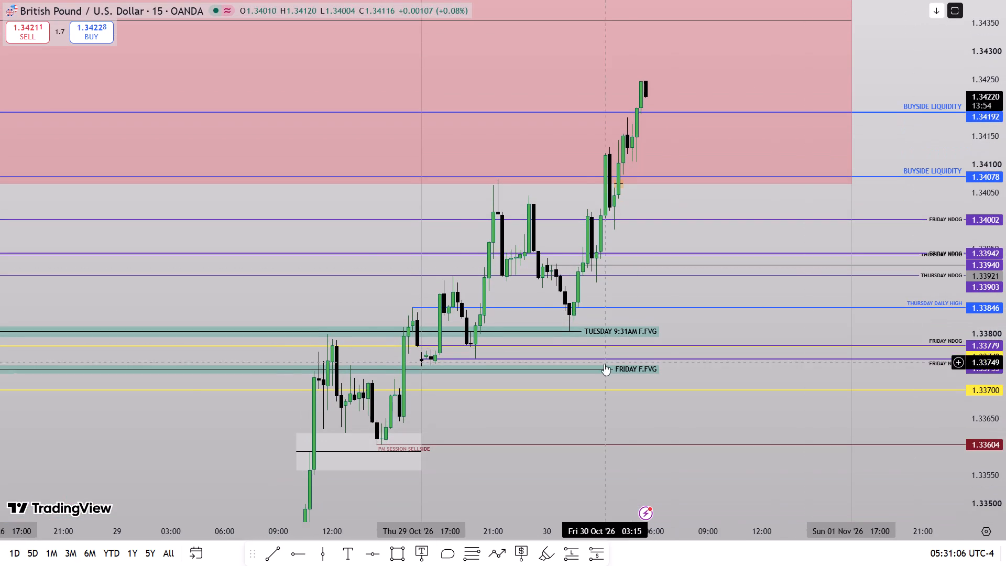
{"action": "scroll", "coordinate": [604, 364], "scroll_direction": "up", "scroll_amount": 2}
{"action": "left_click_drag", "start_coordinate": [490, 438], "coordinate": [590, 340]}
{"action": "left_click_drag", "start_coordinate": [1005, 340], "coordinate": [1003, 300]}
{"action": "scroll", "coordinate": [685, 383], "scroll_direction": "up", "scroll_amount": 2}
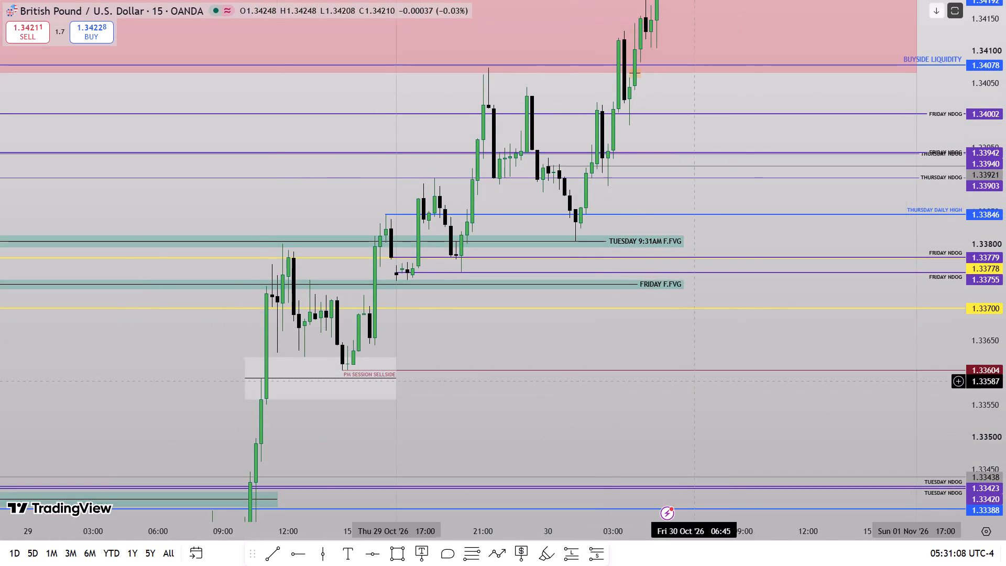
{"action": "left_click_drag", "start_coordinate": [541, 355], "coordinate": [527, 450]}
{"action": "left_click_drag", "start_coordinate": [1005, 320], "coordinate": [978, 223]}
{"action": "scroll", "coordinate": [615, 333], "scroll_direction": "up", "scroll_amount": 3}
{"action": "left_click_drag", "start_coordinate": [515, 284], "coordinate": [515, 285]}
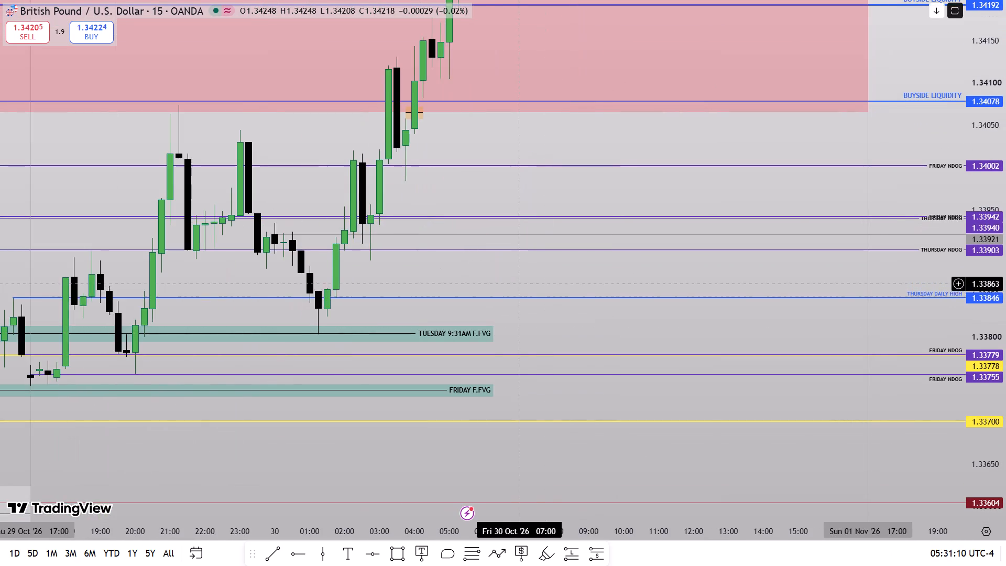
{"action": "left_click_drag", "start_coordinate": [515, 285], "coordinate": [552, 348]}
{"action": "left_click_drag", "start_coordinate": [1005, 333], "coordinate": [1003, 214]}
{"action": "left_click_drag", "start_coordinate": [460, 358], "coordinate": [491, 284]}
{"action": "scroll", "coordinate": [528, 338], "scroll_direction": "down", "scroll_amount": 3}
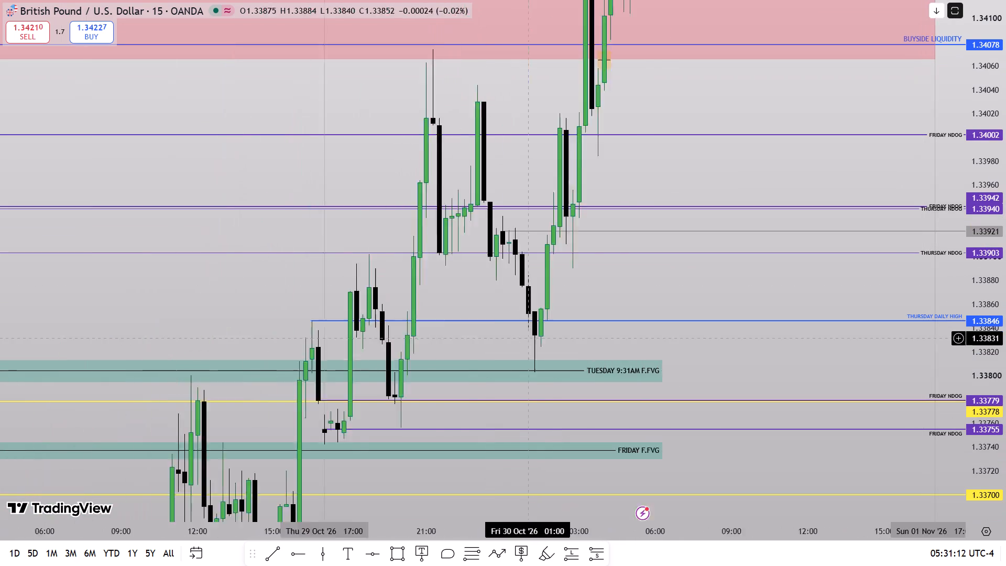
{"action": "scroll", "coordinate": [528, 338], "scroll_direction": "down", "scroll_amount": 2}
{"action": "left_click_drag", "start_coordinate": [1005, 210], "coordinate": [979, 326]}
{"action": "scroll", "coordinate": [757, 406], "scroll_direction": "down", "scroll_amount": 7}
{"action": "left_click_drag", "start_coordinate": [784, 473], "coordinate": [425, 379]}
{"action": "left_click_drag", "start_coordinate": [1005, 197], "coordinate": [930, 402]}
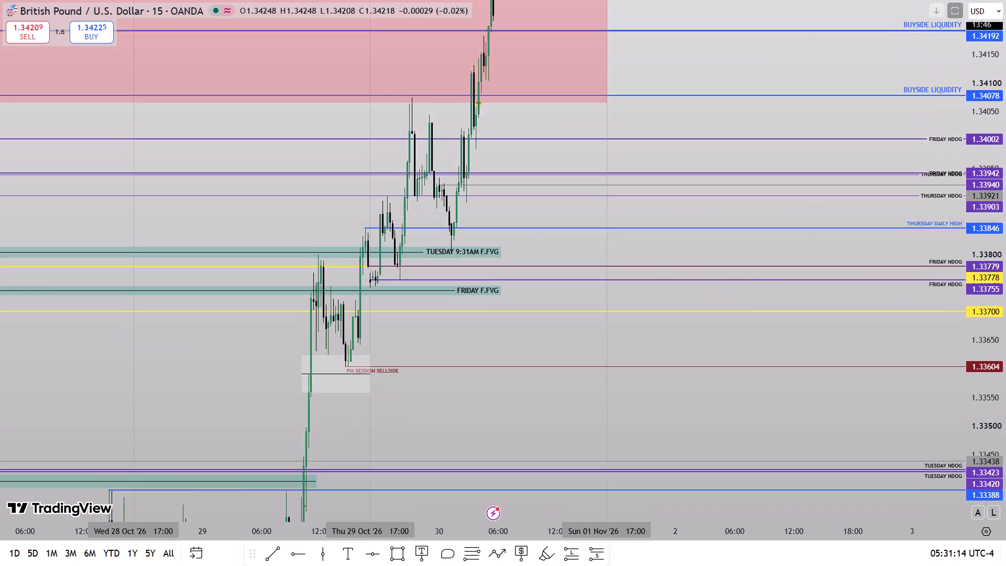
{"action": "scroll", "coordinate": [707, 416], "scroll_direction": "down", "scroll_amount": 5}
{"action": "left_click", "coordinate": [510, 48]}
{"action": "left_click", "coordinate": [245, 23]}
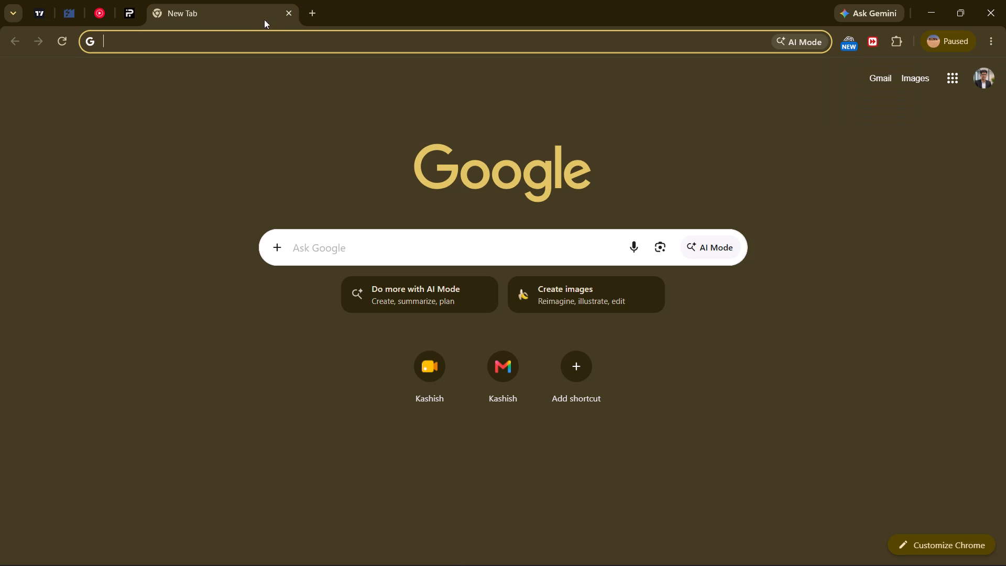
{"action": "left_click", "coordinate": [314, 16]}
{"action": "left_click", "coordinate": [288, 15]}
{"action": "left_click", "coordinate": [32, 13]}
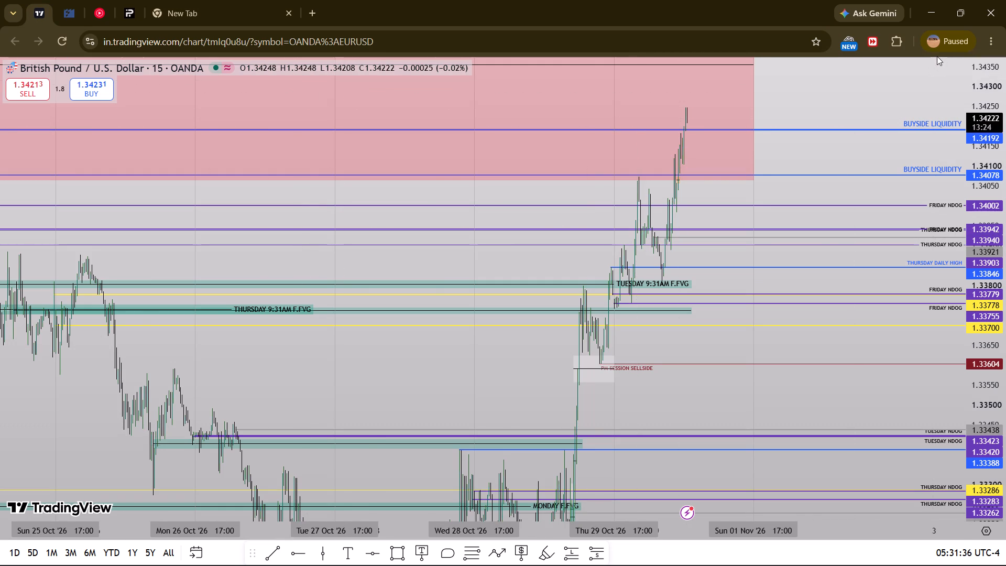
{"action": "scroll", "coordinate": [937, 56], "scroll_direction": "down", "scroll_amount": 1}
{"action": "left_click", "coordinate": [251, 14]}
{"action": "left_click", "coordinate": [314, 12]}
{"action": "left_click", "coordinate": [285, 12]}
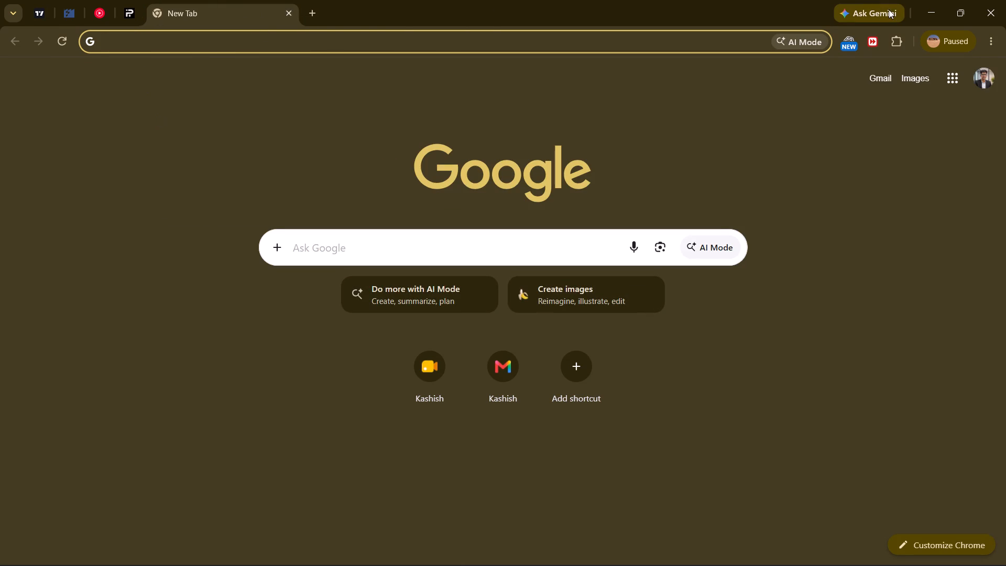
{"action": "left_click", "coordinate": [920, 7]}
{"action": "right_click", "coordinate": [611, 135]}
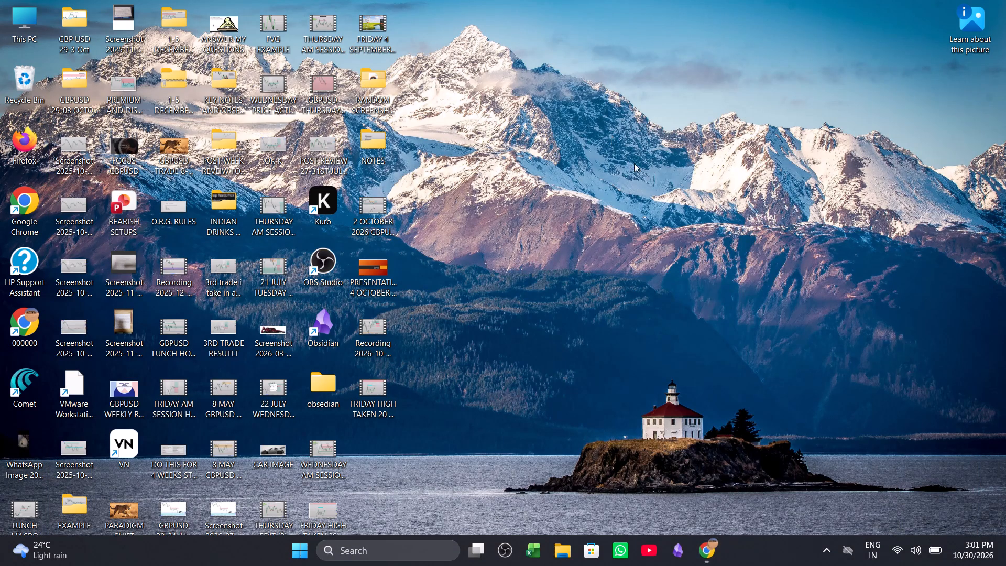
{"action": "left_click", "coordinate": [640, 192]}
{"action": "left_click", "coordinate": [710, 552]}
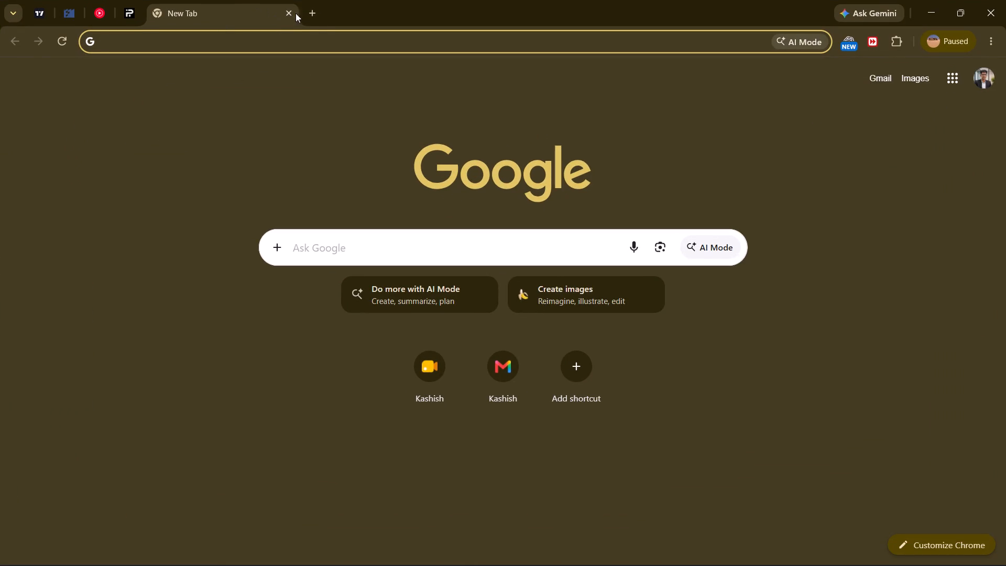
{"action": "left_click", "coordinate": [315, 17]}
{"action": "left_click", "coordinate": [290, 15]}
Return to the TradingView chart and display it in full screen.
{"action": "left_click", "coordinate": [32, 7]}
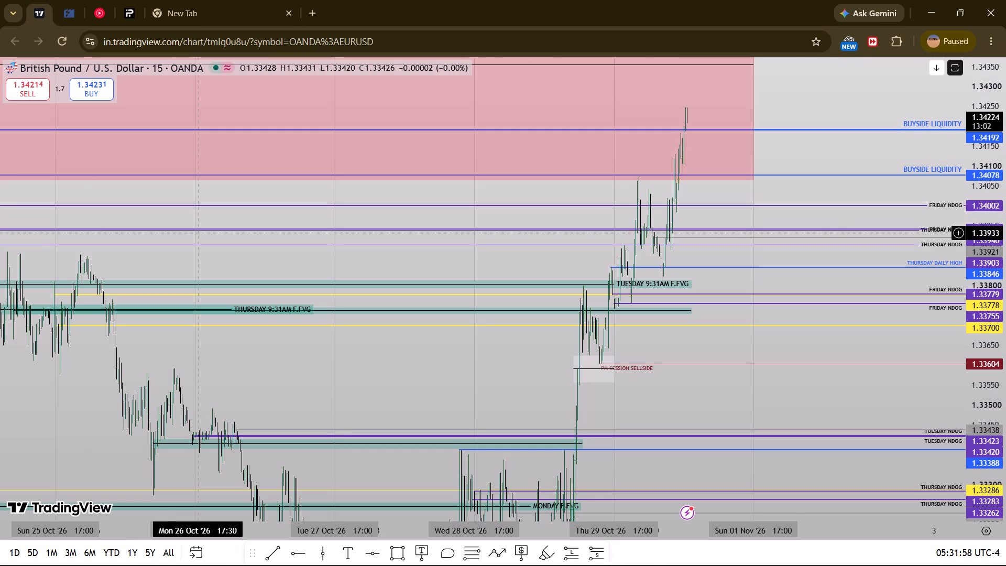
{"action": "scroll", "coordinate": [599, 304], "scroll_direction": "up", "scroll_amount": 6}
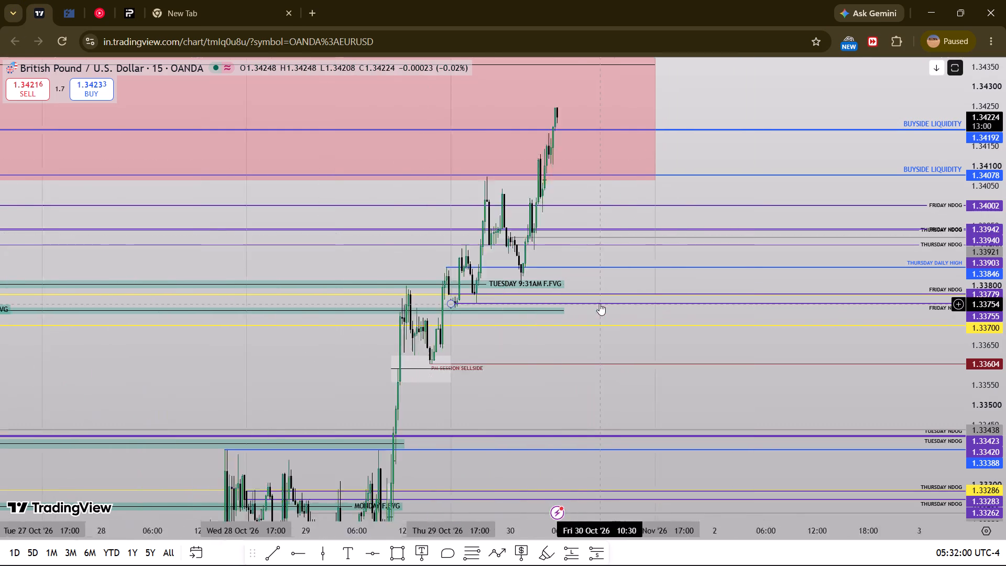
{"action": "scroll", "coordinate": [599, 303], "scroll_direction": "up", "scroll_amount": 9}
{"action": "left_click", "coordinate": [988, 40]}
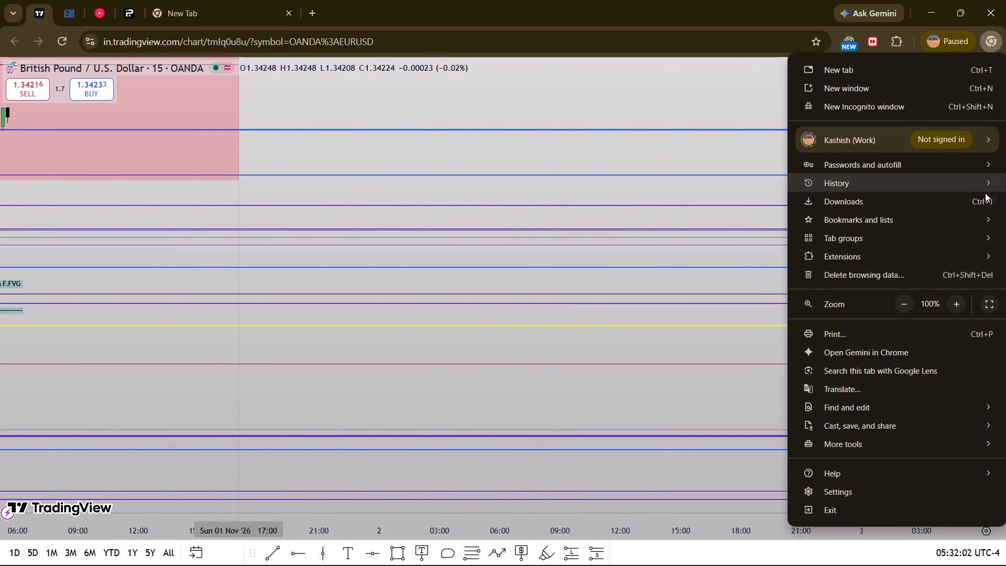
{"action": "left_click", "coordinate": [989, 301]}
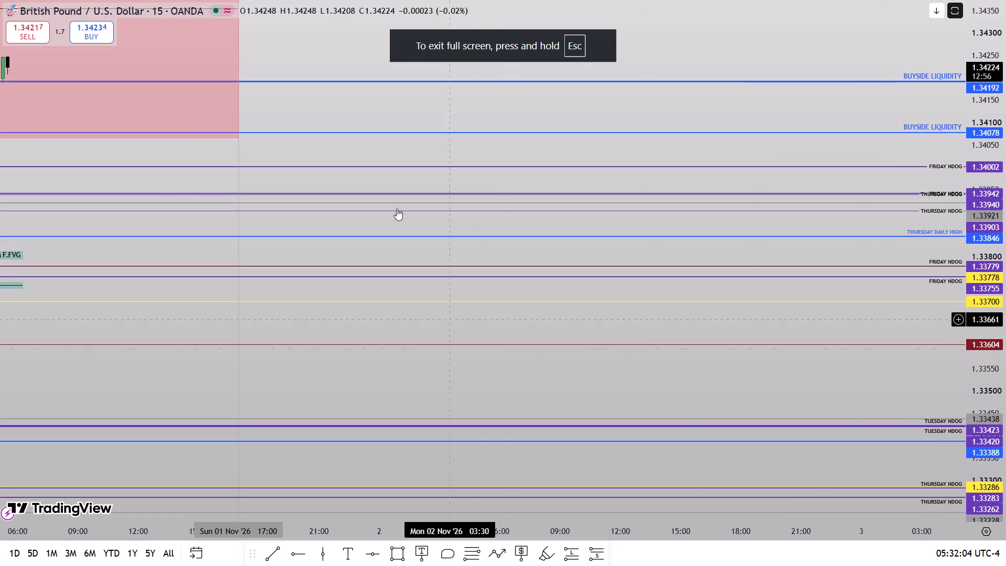
Examine the 15-minute candles between the Friday F.FVG and the latest price inside the red zone.
{"action": "left_click_drag", "start_coordinate": [302, 107], "coordinate": [769, 248]}
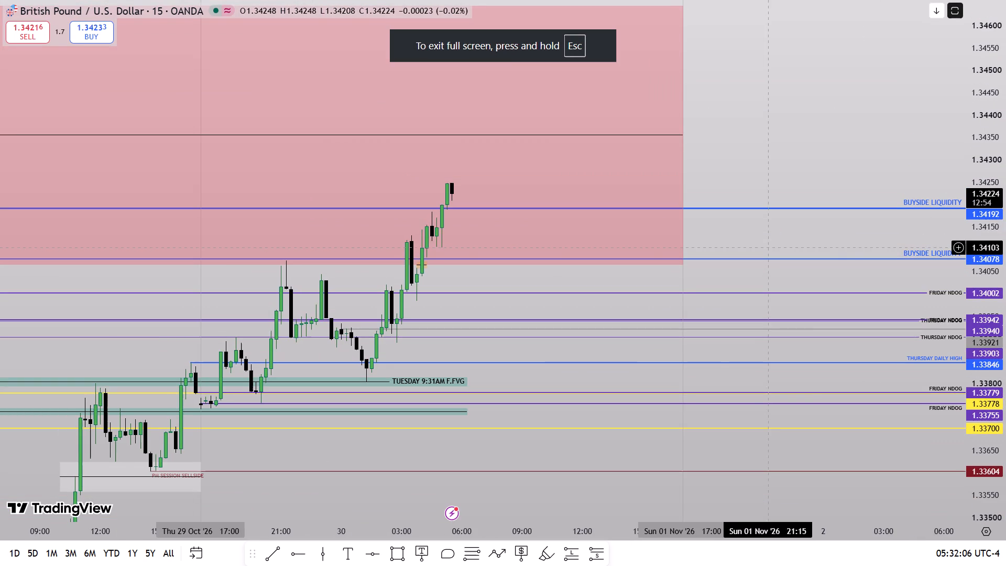
{"action": "left_click_drag", "start_coordinate": [1005, 389], "coordinate": [1005, 205]}
{"action": "scroll", "coordinate": [655, 377], "scroll_direction": "up", "scroll_amount": 3}
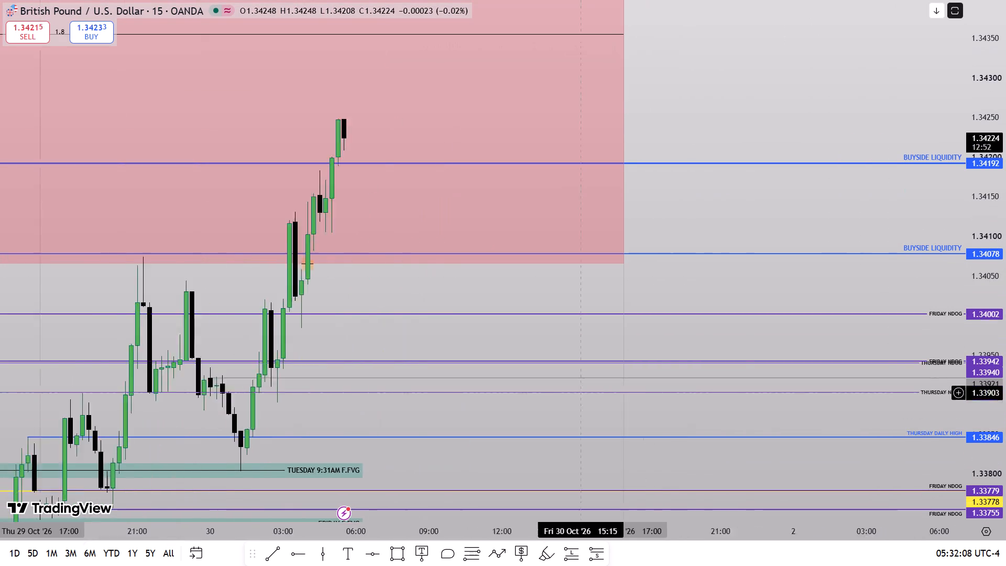
{"action": "scroll", "coordinate": [538, 398], "scroll_direction": "up", "scroll_amount": 1}
{"action": "left_click_drag", "start_coordinate": [310, 409], "coordinate": [748, 264]}
{"action": "left_click_drag", "start_coordinate": [1005, 371], "coordinate": [1005, 120]}
{"action": "scroll", "coordinate": [667, 353], "scroll_direction": "up", "scroll_amount": 3}
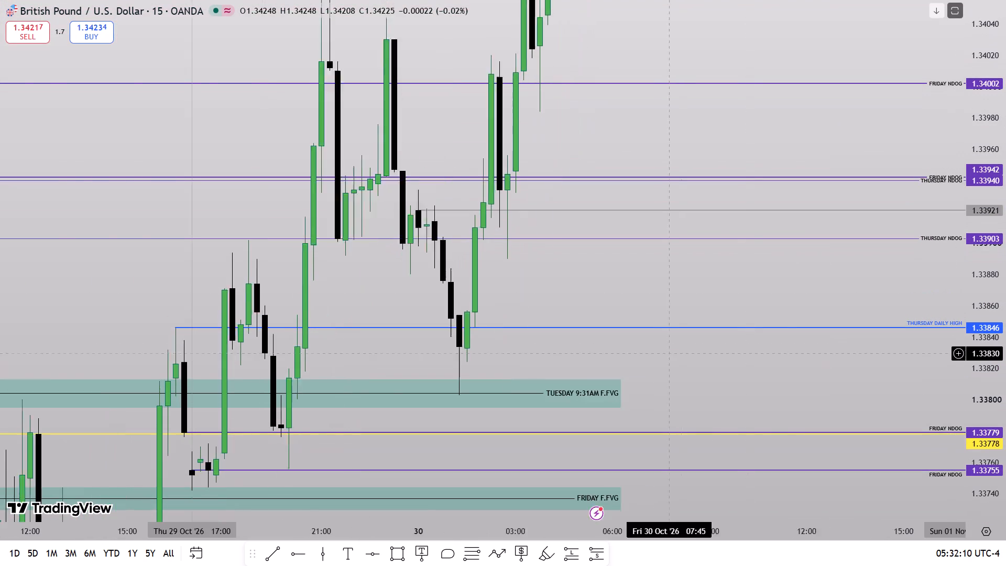
{"action": "scroll", "coordinate": [667, 353], "scroll_direction": "up", "scroll_amount": 2}
{"action": "left_click_drag", "start_coordinate": [356, 270], "coordinate": [290, 389]}
{"action": "left_click_drag", "start_coordinate": [406, 221], "coordinate": [360, 499]}
{"action": "left_click_drag", "start_coordinate": [323, 416], "coordinate": [295, 471]}
{"action": "left_click_drag", "start_coordinate": [1005, 210], "coordinate": [989, 366]}
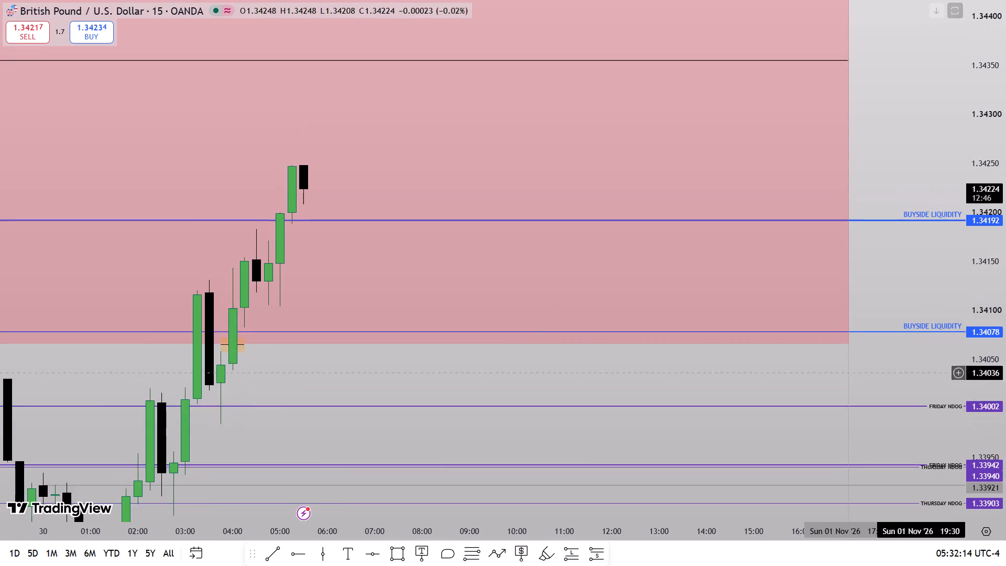
{"action": "scroll", "coordinate": [344, 426], "scroll_direction": "down", "scroll_amount": 7}
{"action": "left_click_drag", "start_coordinate": [667, 372], "coordinate": [378, 422]}
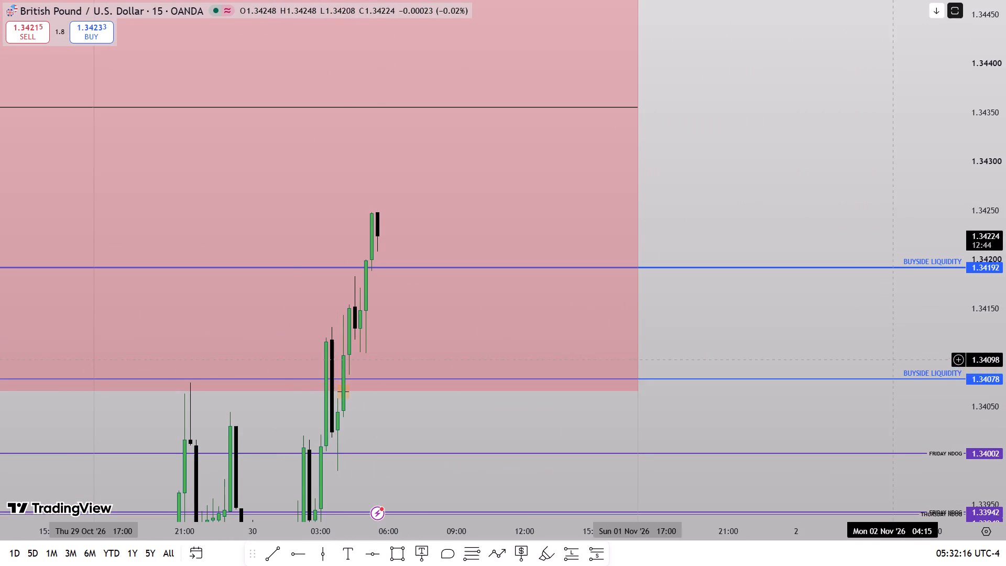
Delete the buyside liquidity line at 1.34078.
{"action": "left_click", "coordinate": [914, 378]}
{"action": "left_click", "coordinate": [803, 26]}
Switch the chart to the 1-minute interval and examine the 30 October rally around the orange zone and NDOG levels.
{"action": "left_click_drag", "start_coordinate": [1005, 62], "coordinate": [1003, 271]}
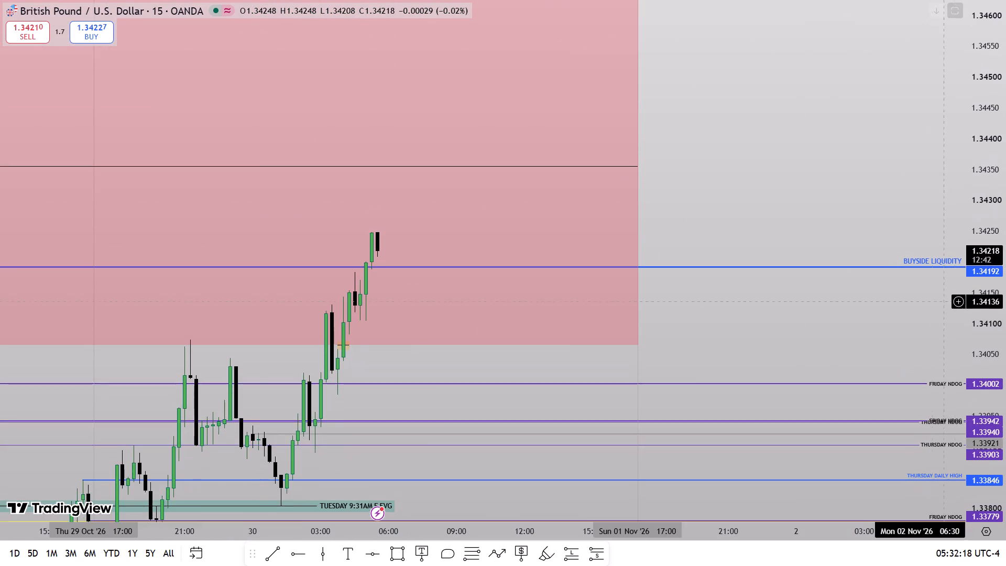
{"action": "scroll", "coordinate": [917, 313], "scroll_direction": "down", "scroll_amount": 4}
{"action": "left_click_drag", "start_coordinate": [854, 335], "coordinate": [678, 328]}
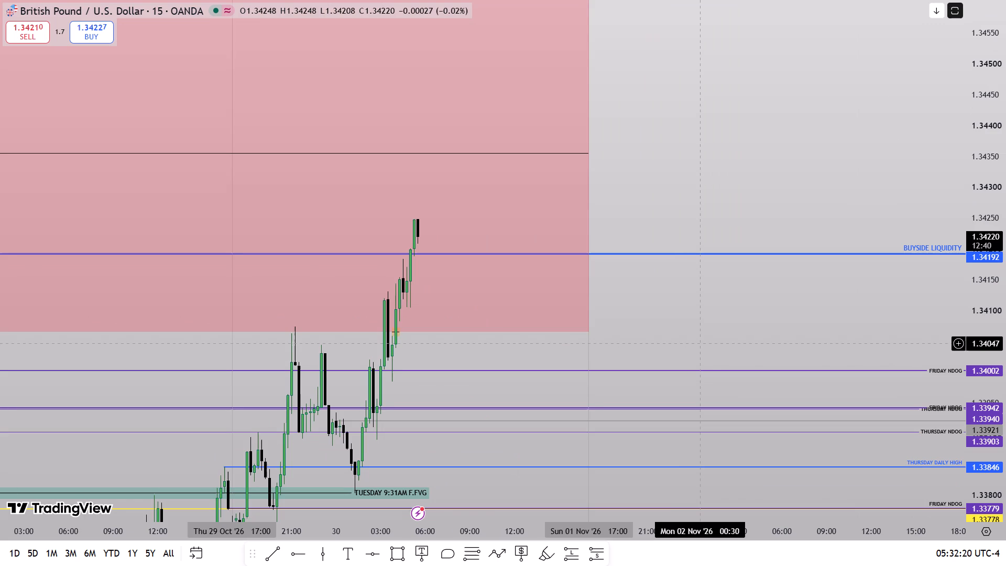
{"action": "key", "text": "1"}
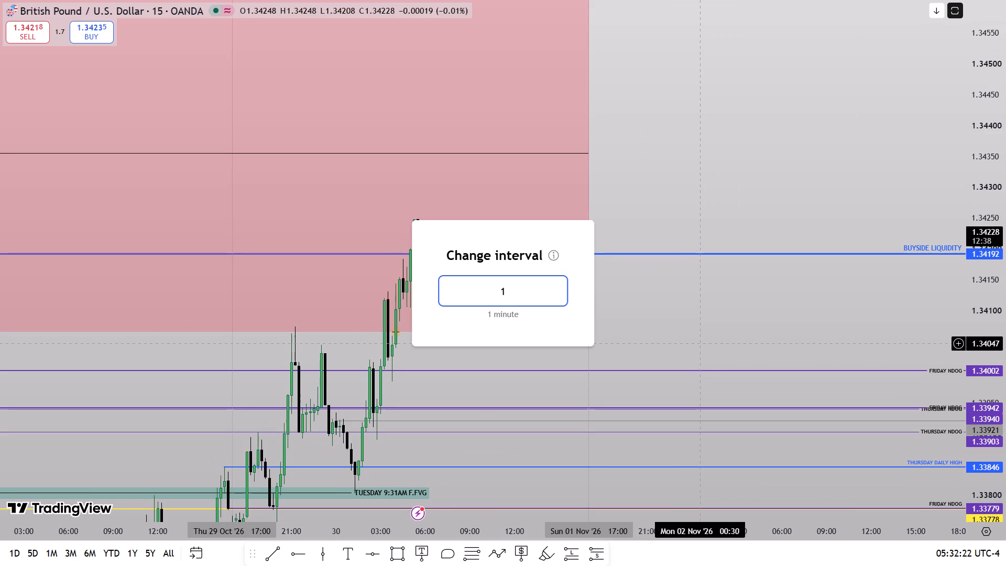
{"action": "key", "text": "Return"}
{"action": "scroll", "coordinate": [440, 449], "scroll_direction": "down", "scroll_amount": 7}
{"action": "left_click_drag", "start_coordinate": [1005, 405], "coordinate": [1004, 252]}
{"action": "left_click_drag", "start_coordinate": [509, 428], "coordinate": [708, 139]}
{"action": "left_click_drag", "start_coordinate": [1005, 290], "coordinate": [1005, 82]}
{"action": "scroll", "coordinate": [760, 234], "scroll_direction": "up", "scroll_amount": 6}
{"action": "left_click_drag", "start_coordinate": [349, 184], "coordinate": [323, 339]}
{"action": "left_click_drag", "start_coordinate": [1005, 411], "coordinate": [995, 190]}
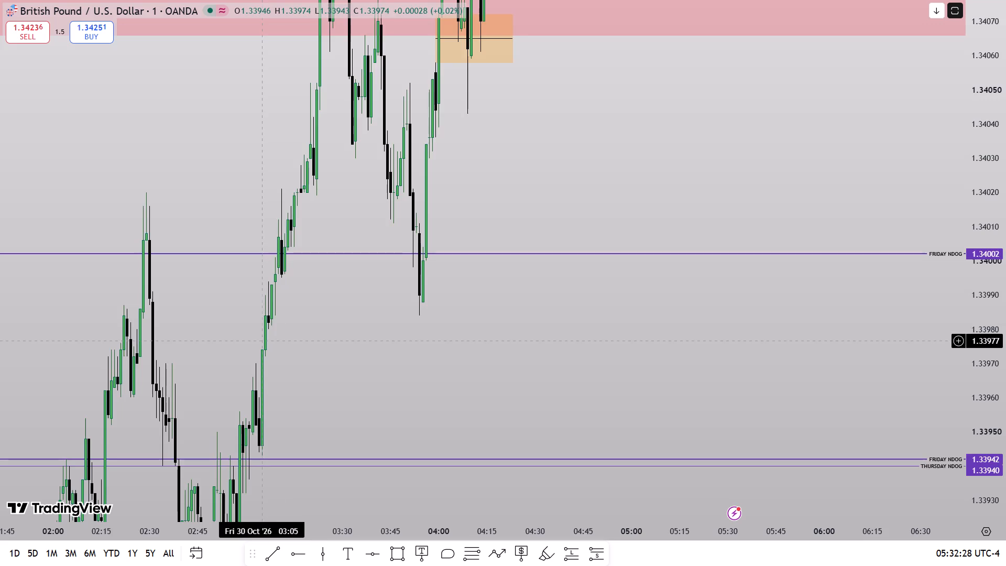
{"action": "left_click_drag", "start_coordinate": [396, 346], "coordinate": [385, 440]}
{"action": "scroll", "coordinate": [385, 437], "scroll_direction": "up", "scroll_amount": 4}
{"action": "left_click_drag", "start_coordinate": [1005, 244], "coordinate": [985, 380]}
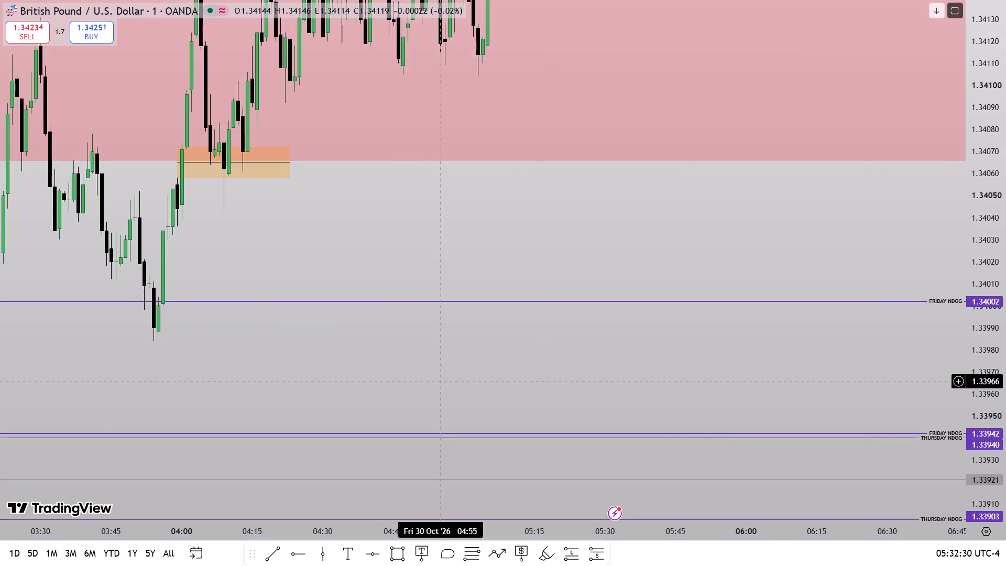
{"action": "left_click_drag", "start_coordinate": [353, 383], "coordinate": [676, 446]}
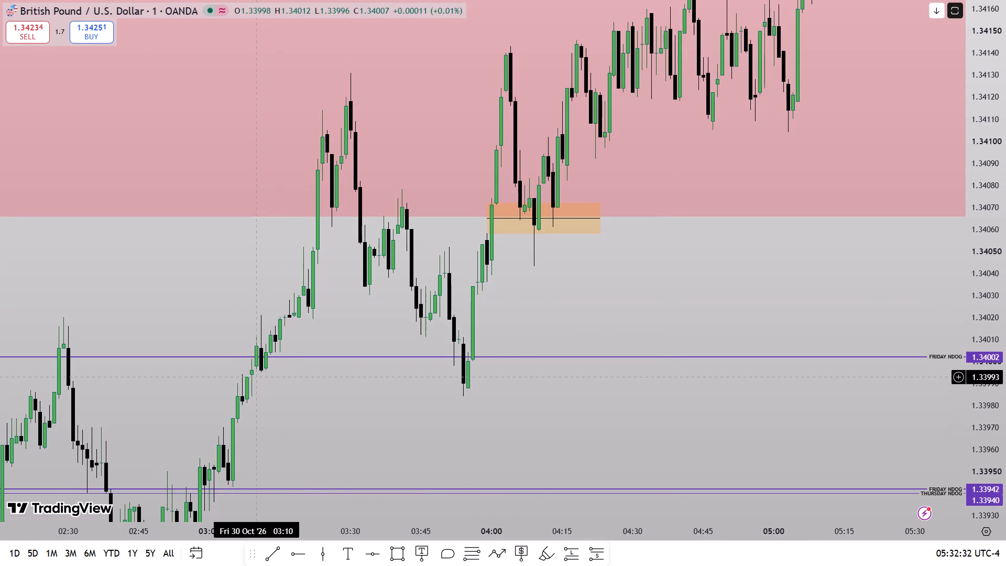
{"action": "left_click_drag", "start_coordinate": [1005, 183], "coordinate": [987, 287]}
{"action": "scroll", "coordinate": [797, 363], "scroll_direction": "down", "scroll_amount": 8}
{"action": "left_click_drag", "start_coordinate": [797, 383], "coordinate": [662, 400]}
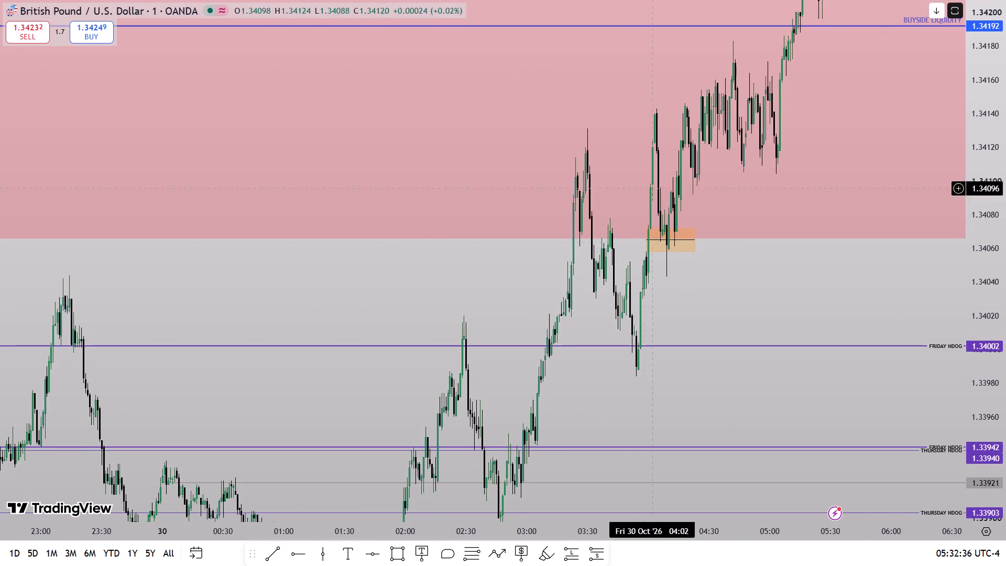
{"action": "left_click_drag", "start_coordinate": [1005, 143], "coordinate": [984, 346]}
{"action": "scroll", "coordinate": [804, 367], "scroll_direction": "down", "scroll_amount": 8}
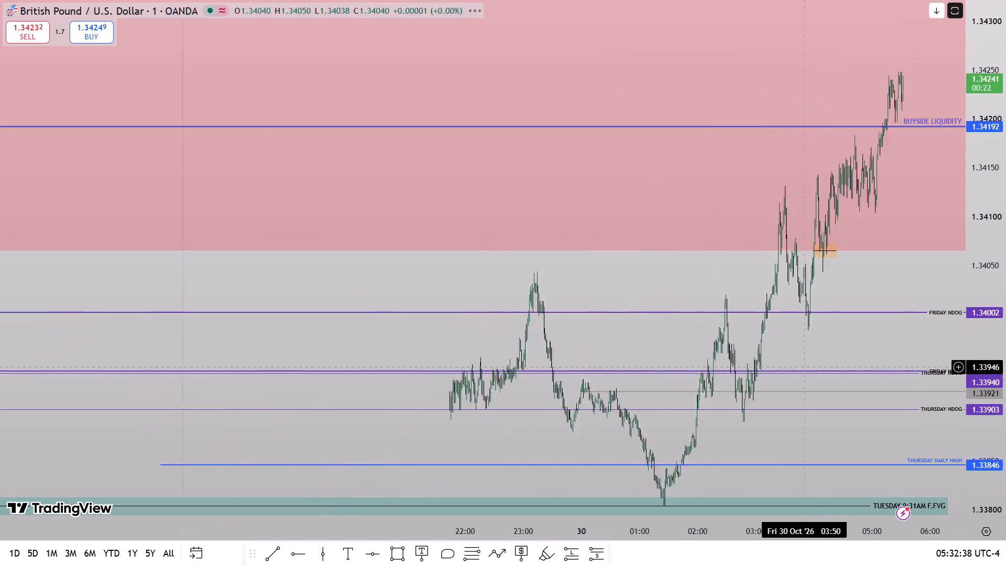
{"action": "scroll", "coordinate": [883, 336], "scroll_direction": "down", "scroll_amount": 7}
{"action": "left_click_drag", "start_coordinate": [892, 342], "coordinate": [584, 417]}
{"action": "left_click_drag", "start_coordinate": [1005, 233], "coordinate": [961, 427]}
{"action": "scroll", "coordinate": [804, 407], "scroll_direction": "down", "scroll_amount": 7}
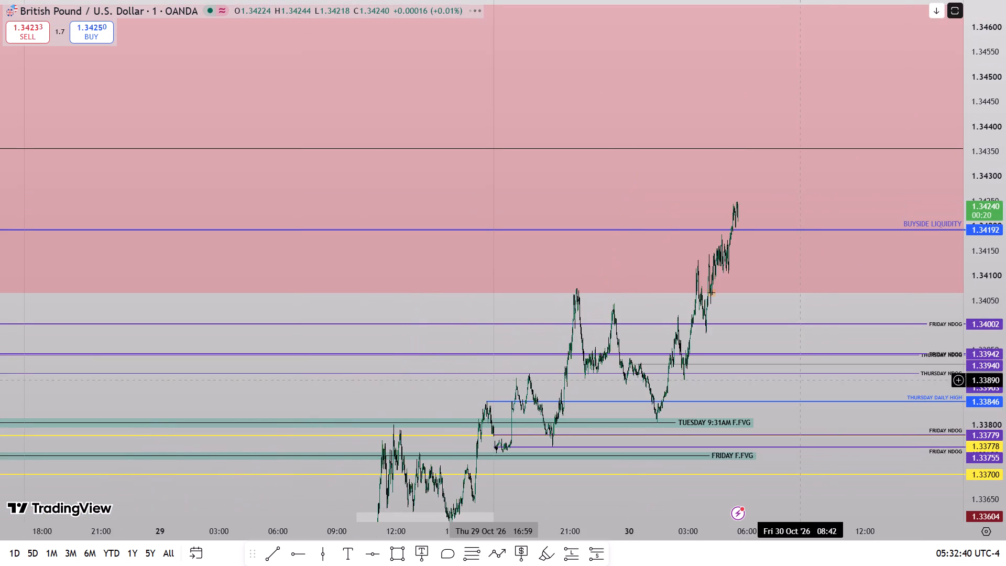
{"action": "left_click_drag", "start_coordinate": [756, 345], "coordinate": [591, 291]}
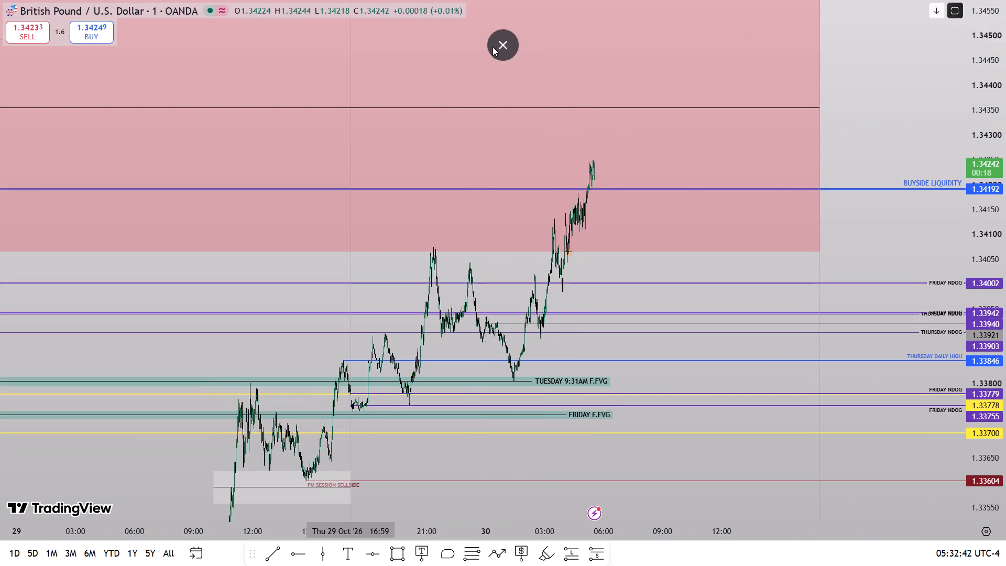
Exit full screen and minimize the browser to return to the desktop.
{"action": "left_click", "coordinate": [495, 47]}
{"action": "left_click", "coordinate": [173, 0]}
{"action": "left_click", "coordinate": [928, 15]}
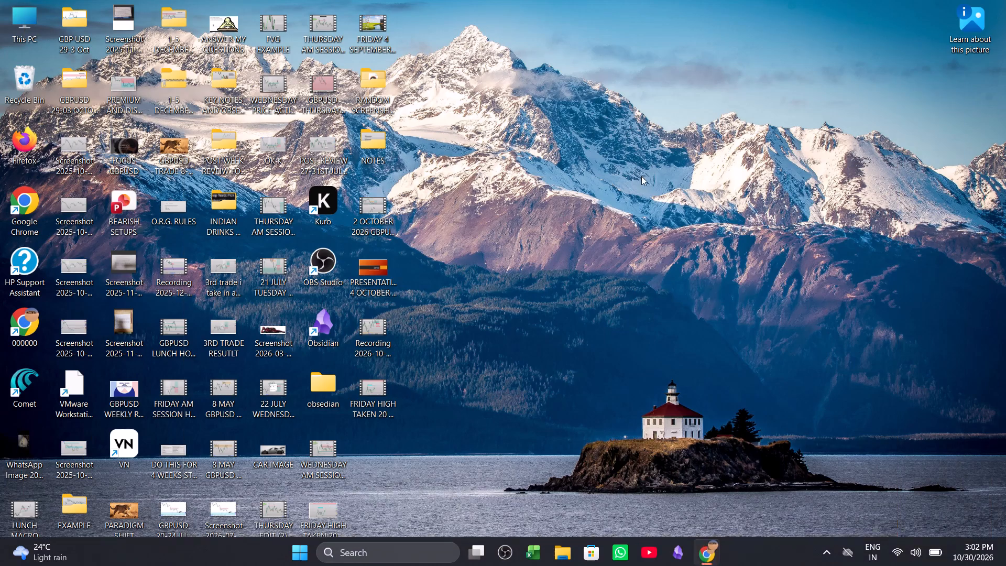
{"action": "right_click", "coordinate": [638, 178]}
{"action": "left_click", "coordinate": [673, 226]}
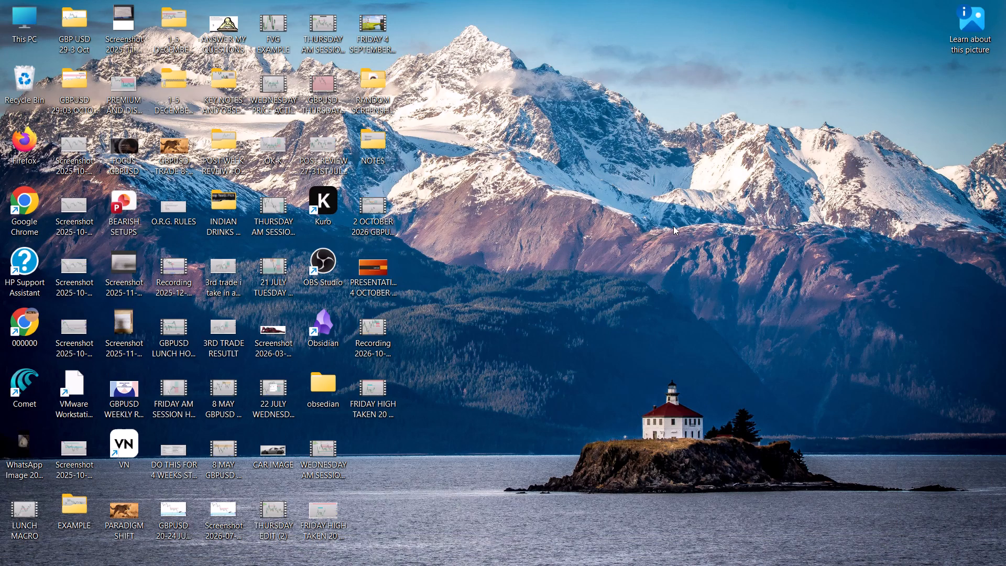